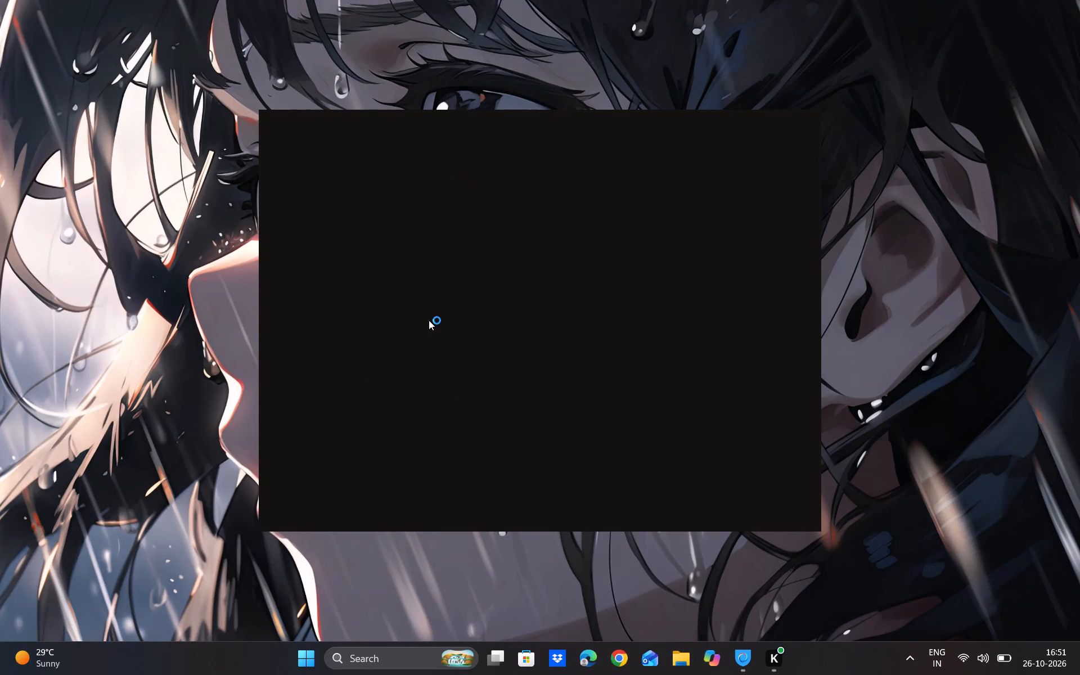
click(301, 668)
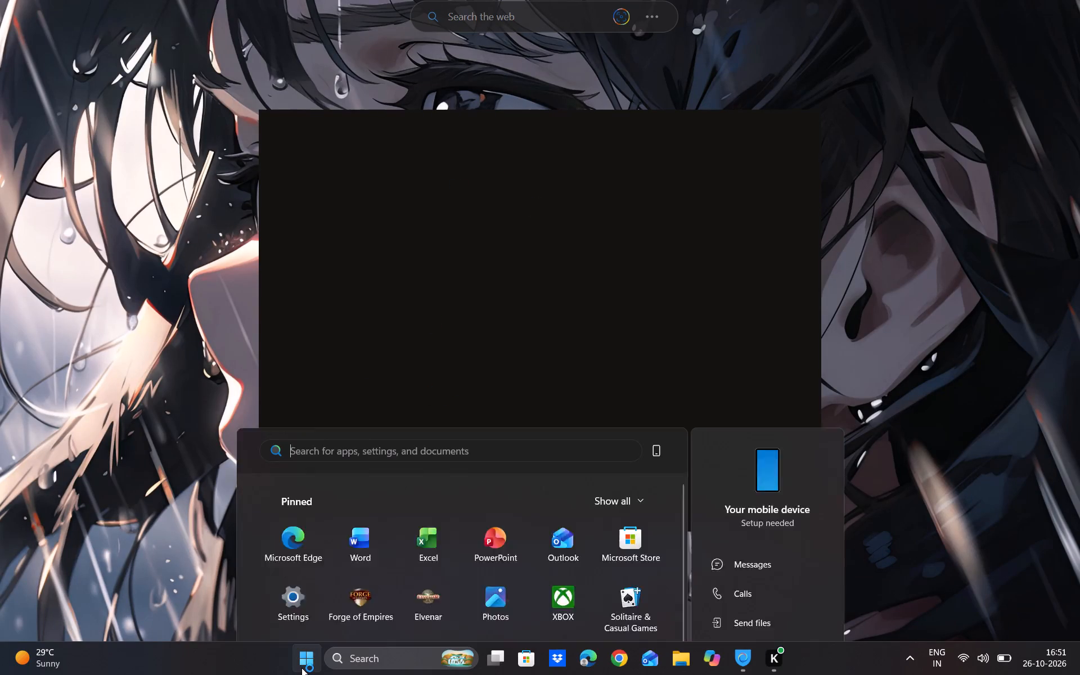
click(335, 410)
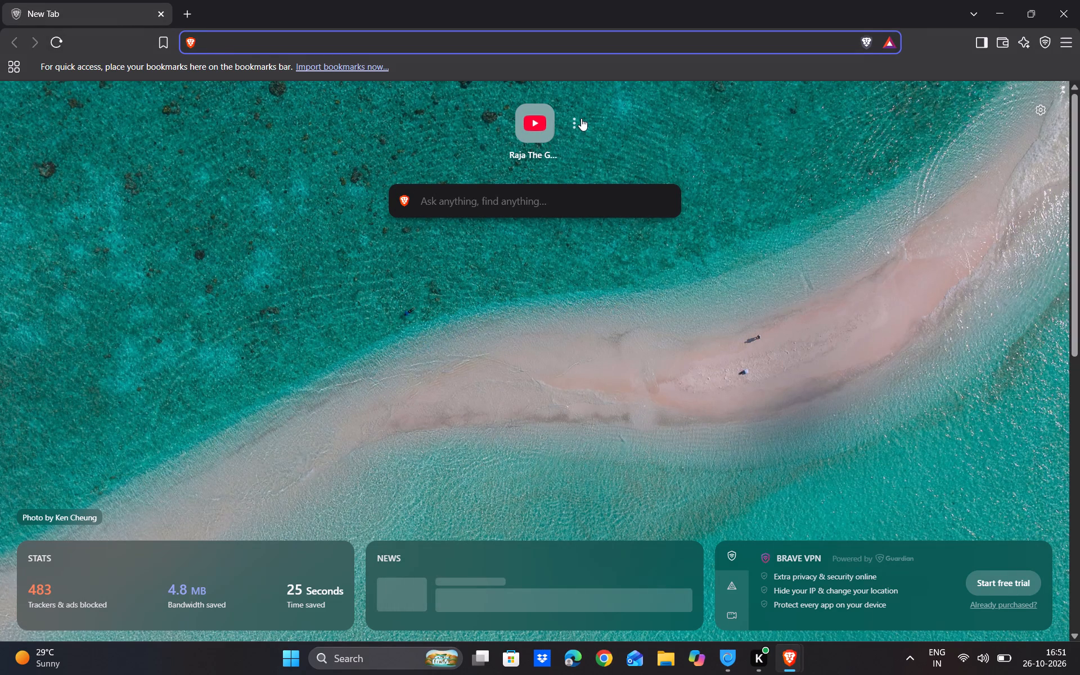
click(581, 118)
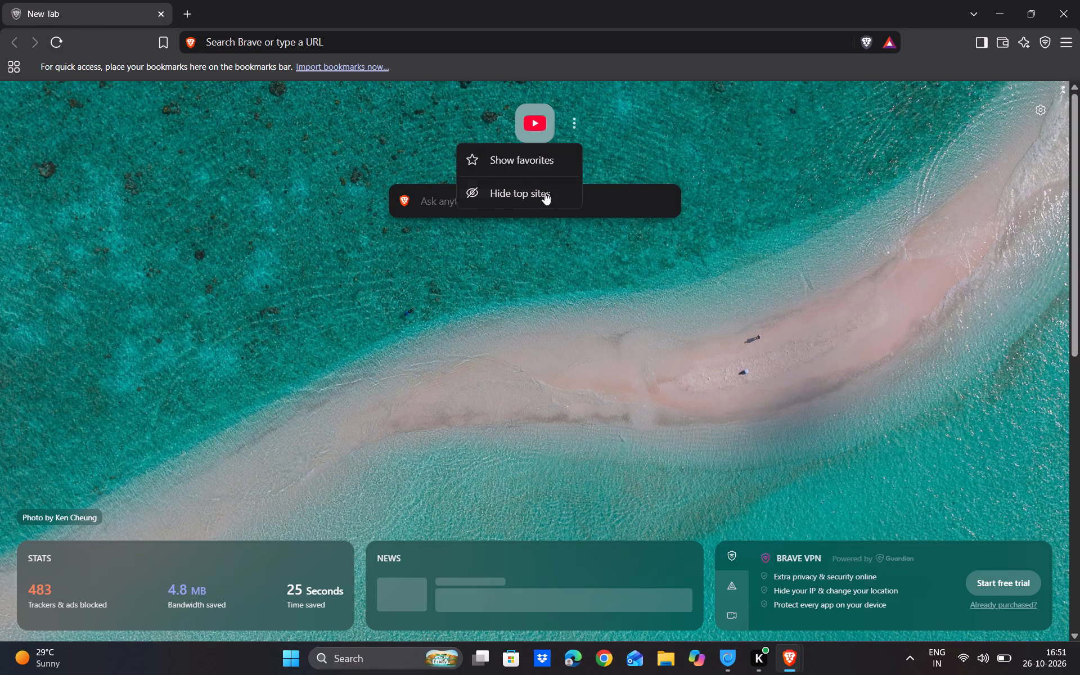
click(681, 157)
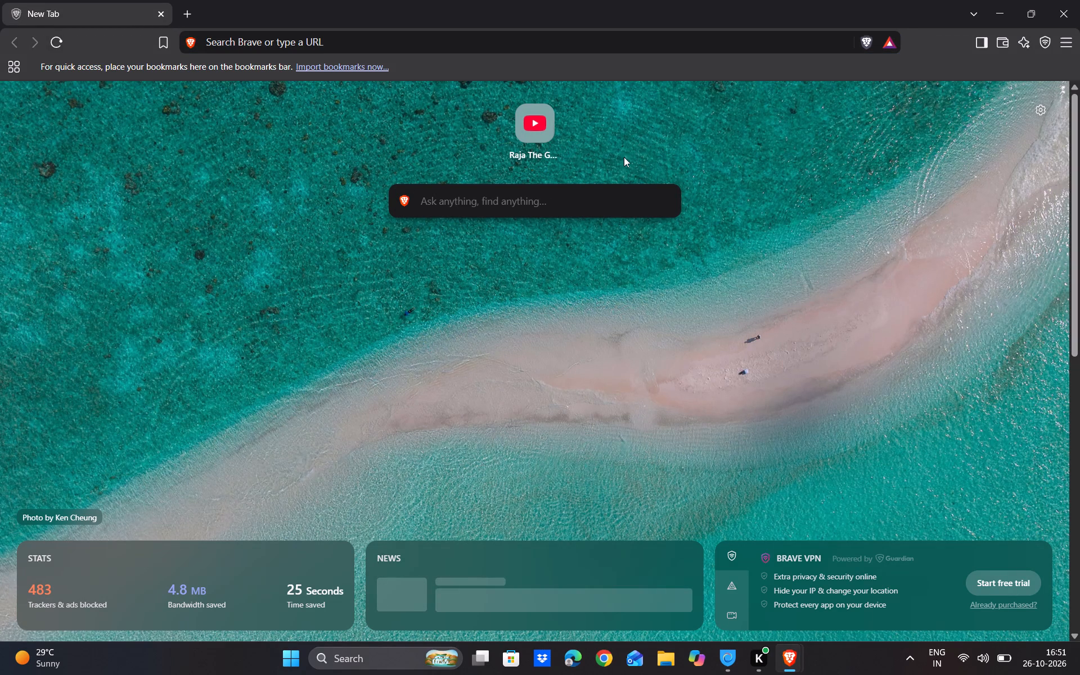
click(184, 9)
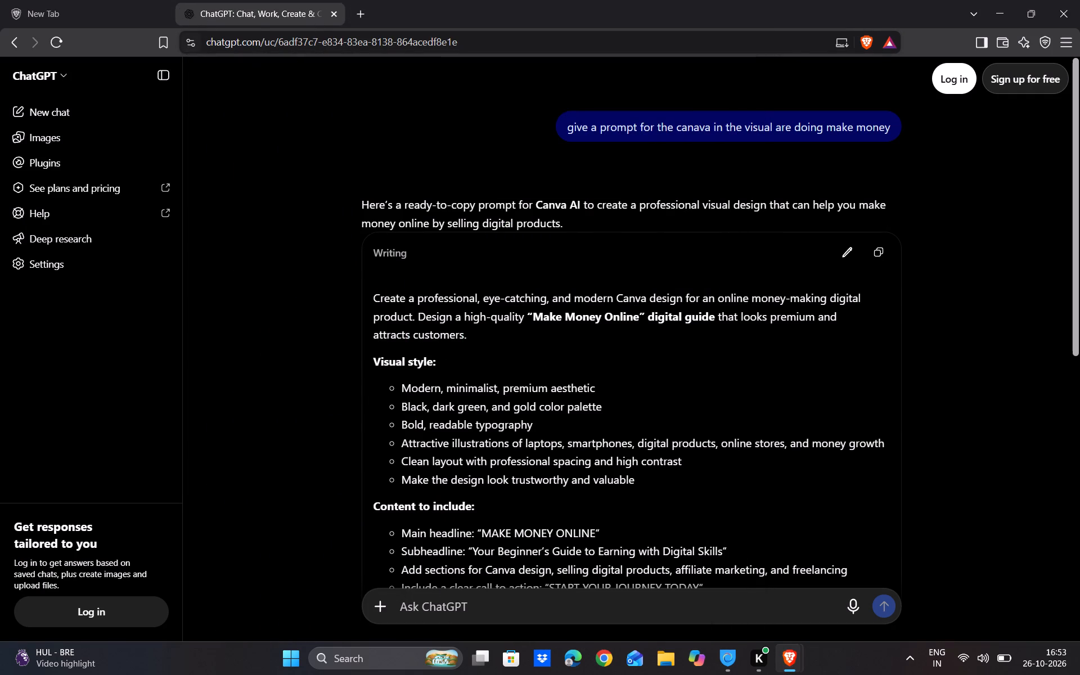
Search the web for Canva, the online graphic design platform, in a new tab.
click(361, 10)
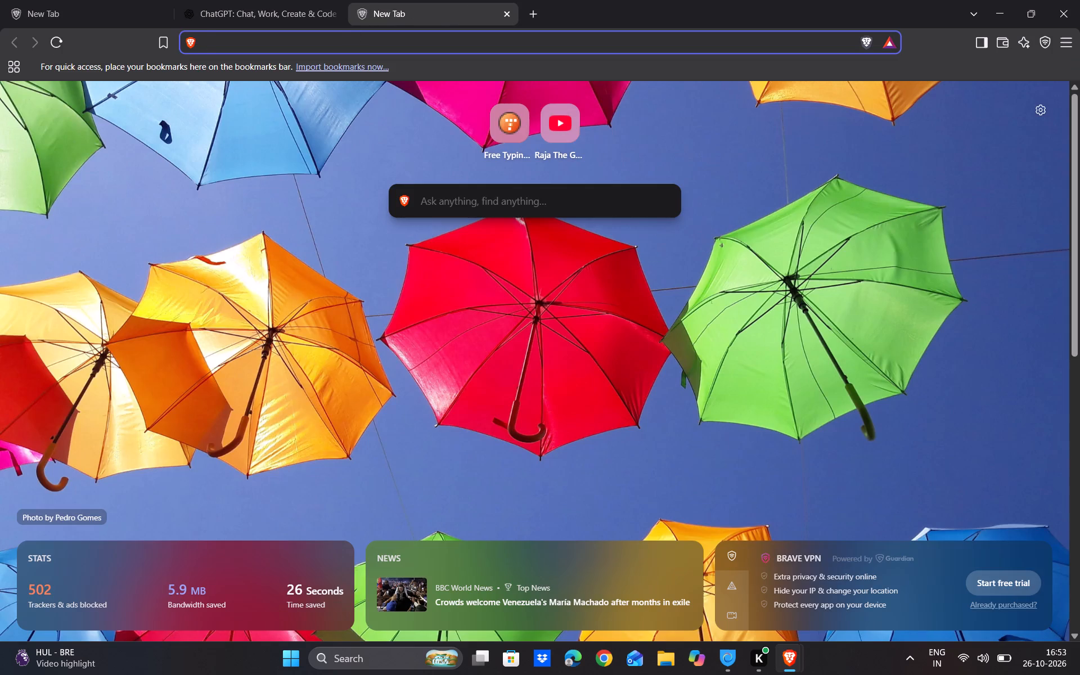
click(341, 49)
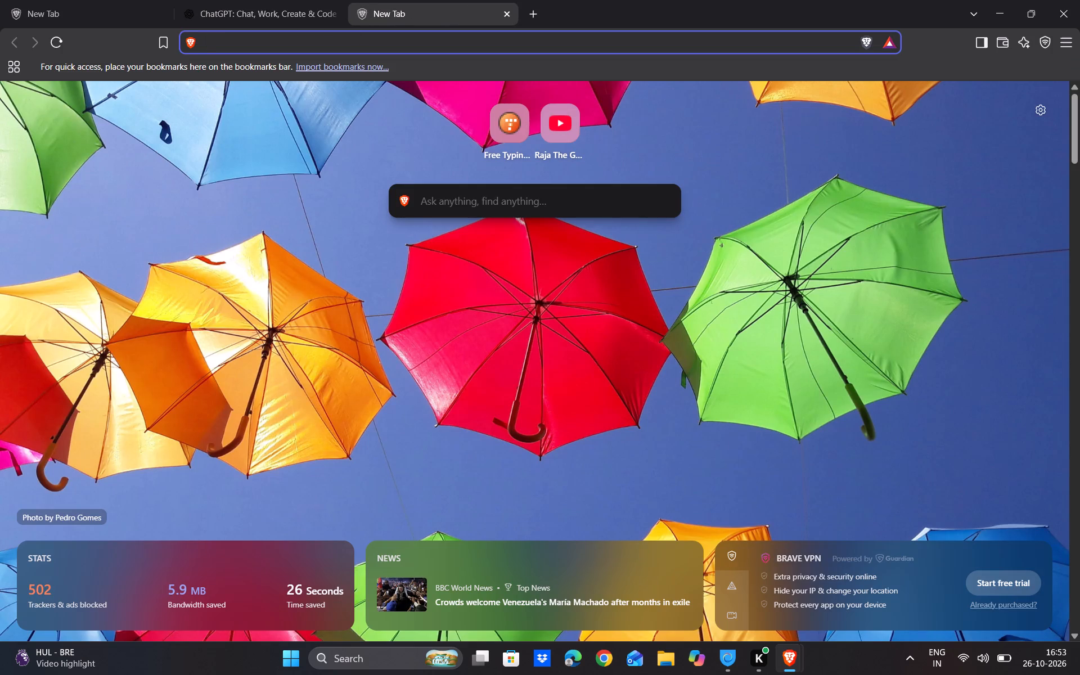
text(cana)
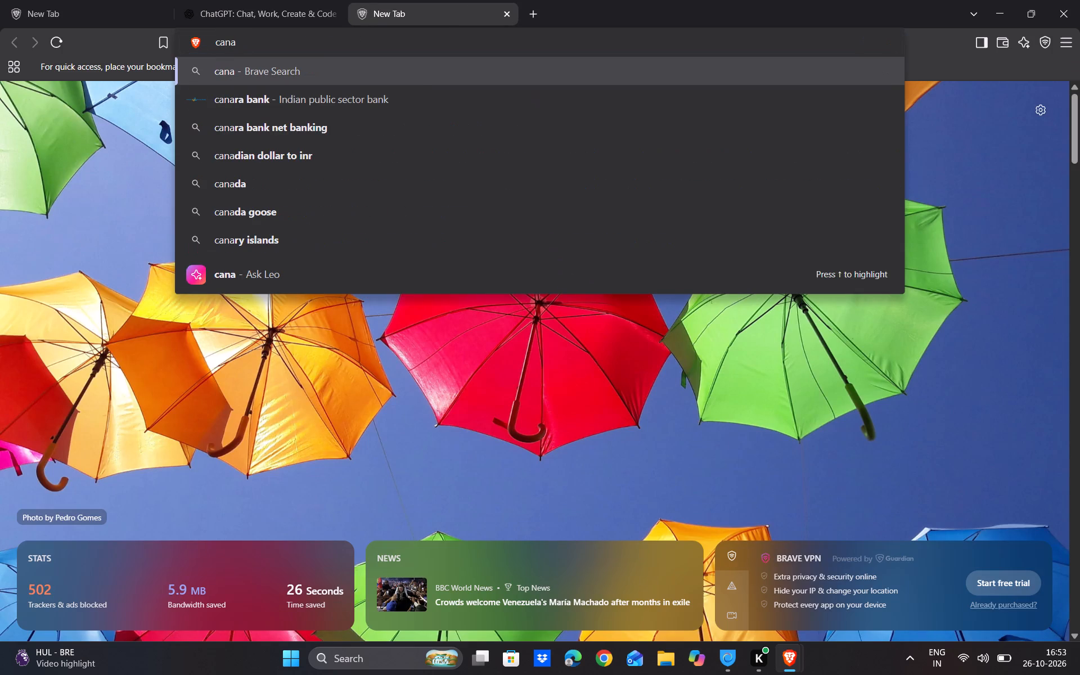
text(va)
key(Return)
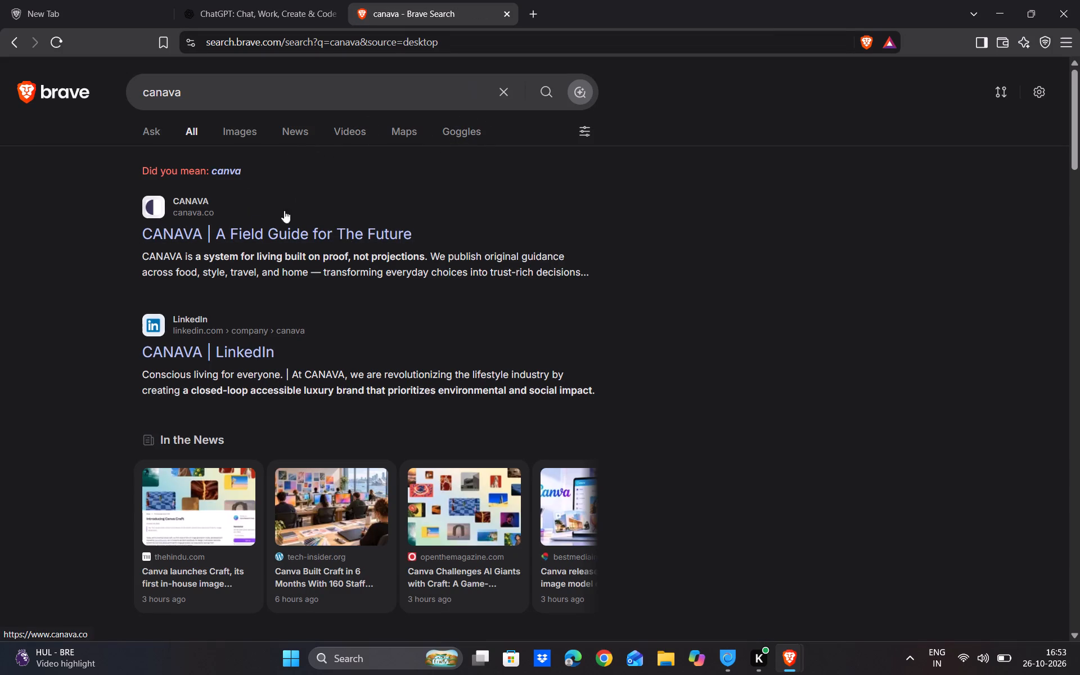
click(249, 85)
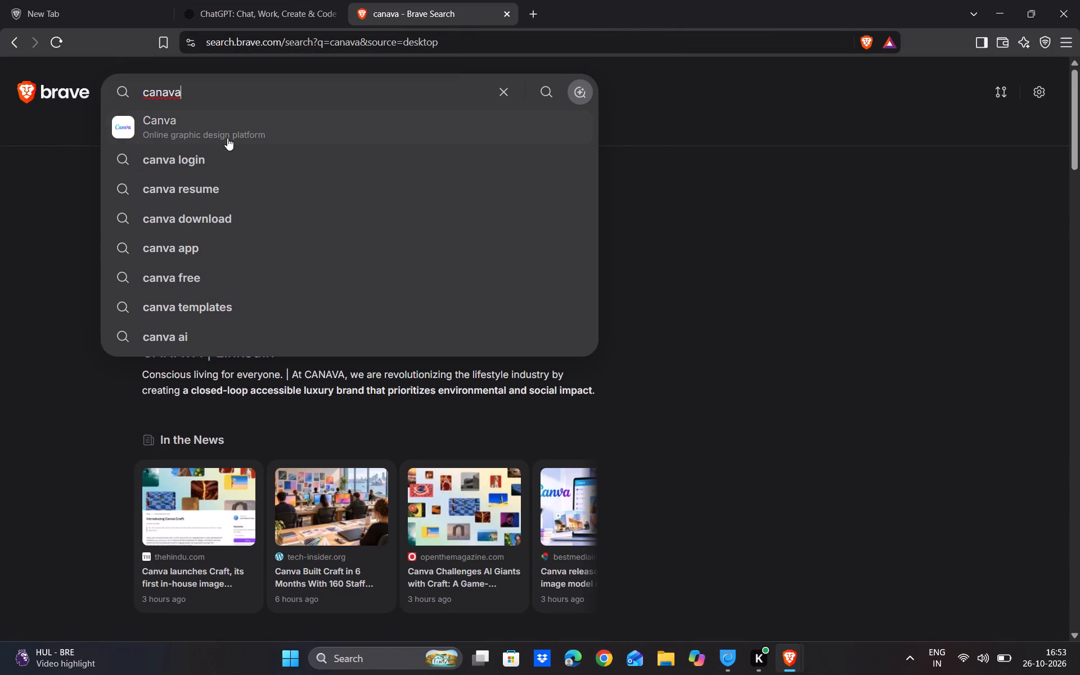
click(213, 123)
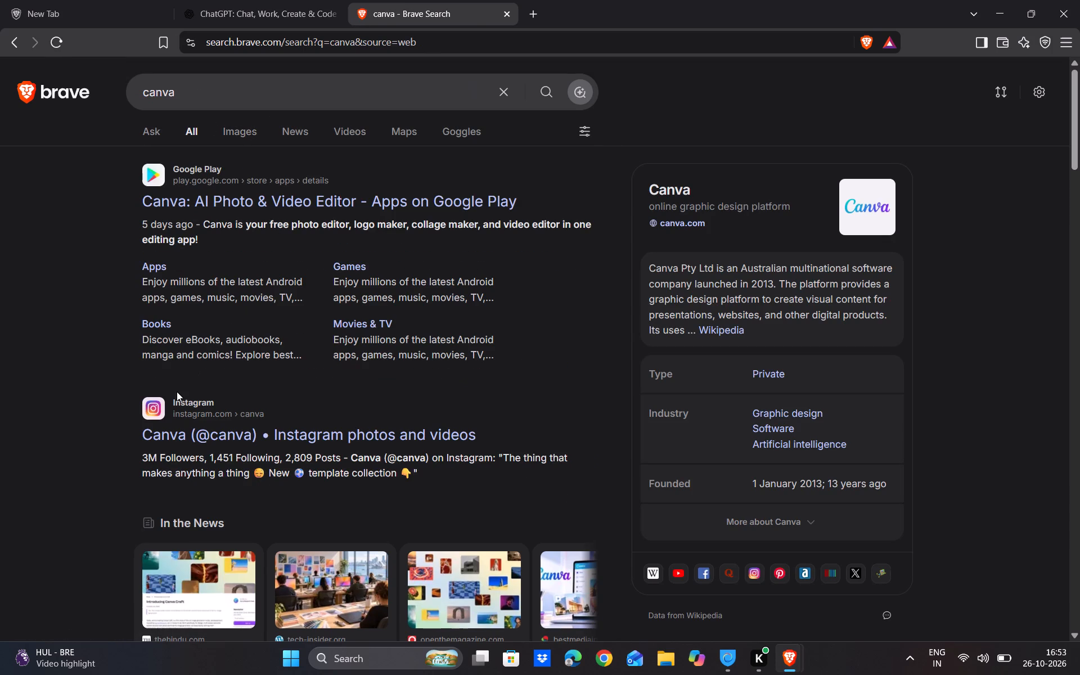
Open the canva.com search result "Explore Canva Features to Unlock Your Creativity".
scroll(299, 156, down, 3)
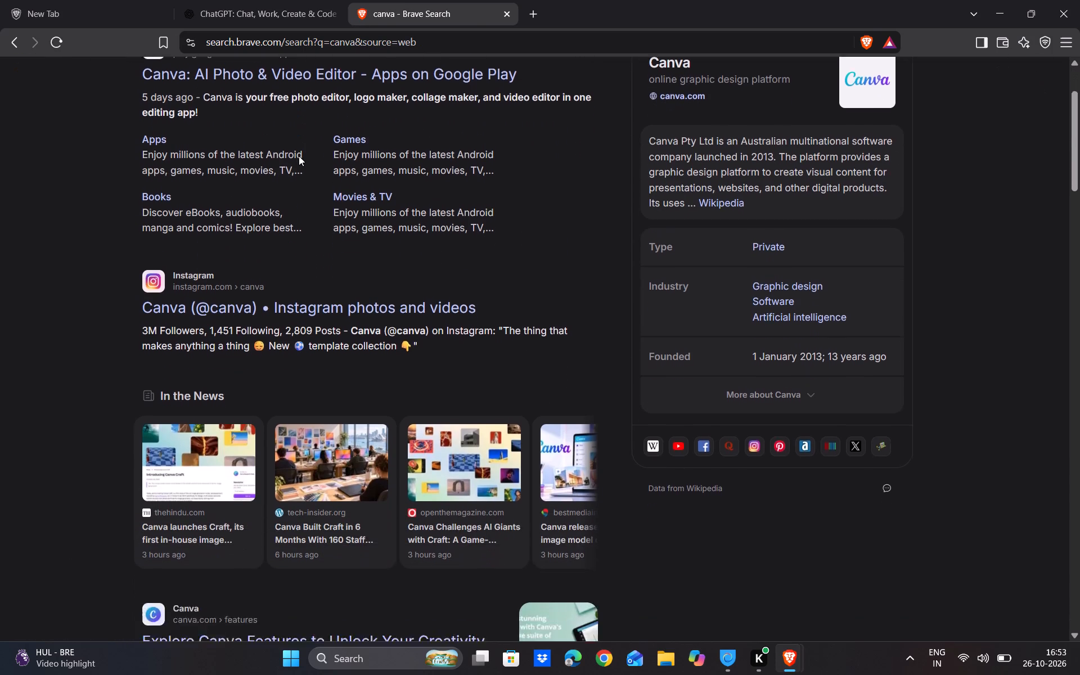
scroll(299, 156, down, 3)
click(314, 277)
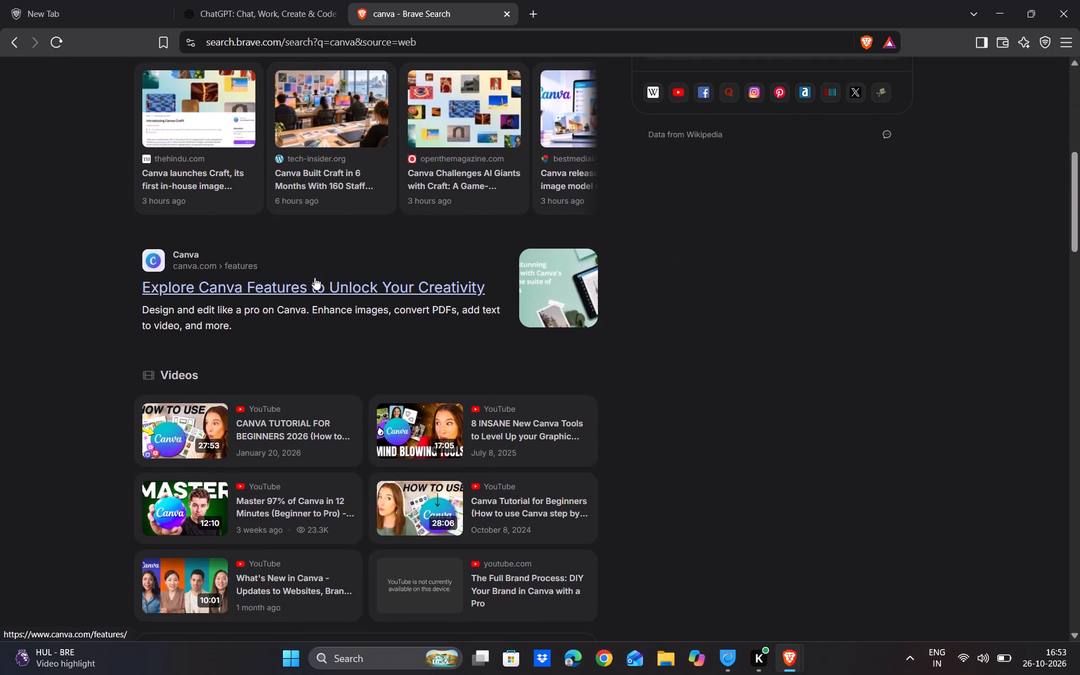
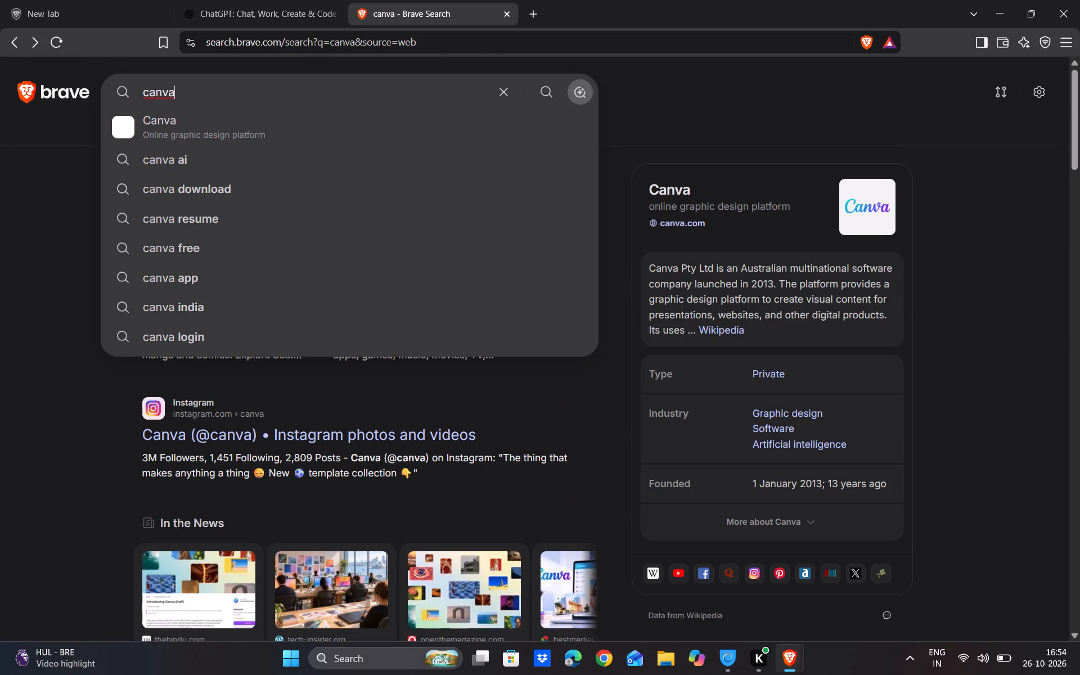
Search the web for "canva website" and open the canva.com result "Free Business Website Maker".
key(space)
text(we)
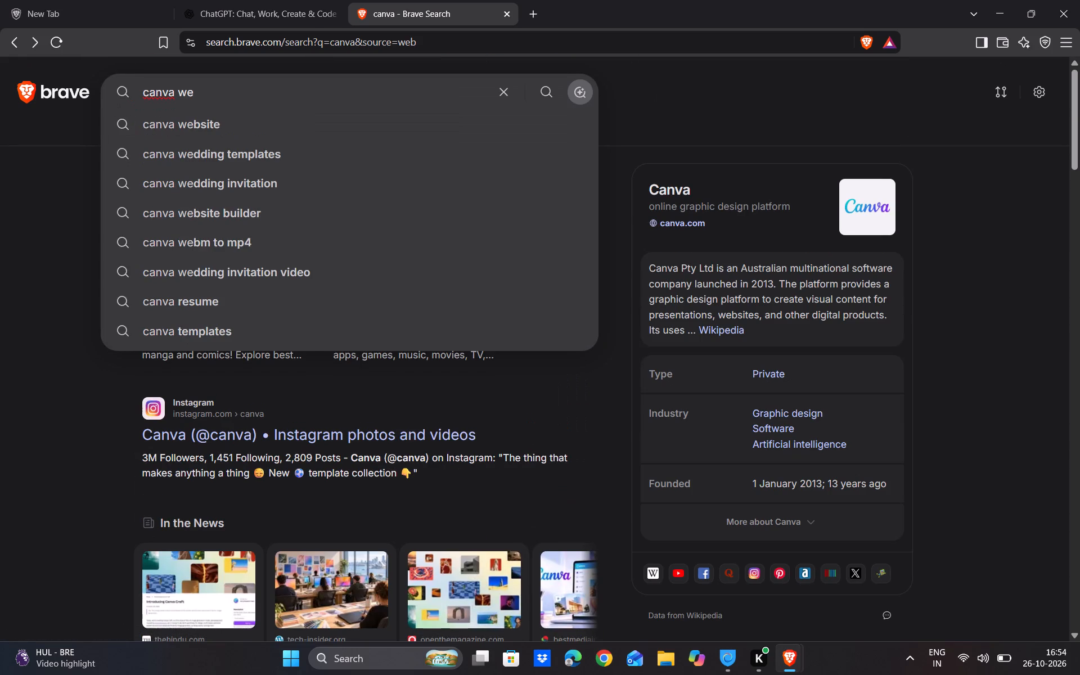
click(236, 119)
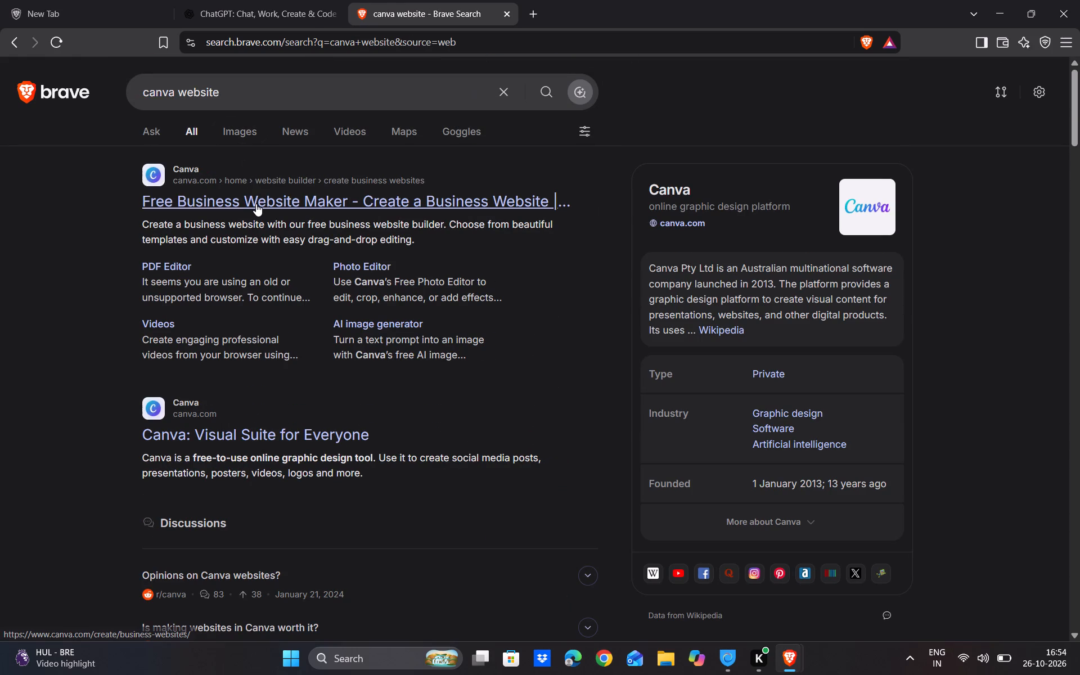
click(256, 204)
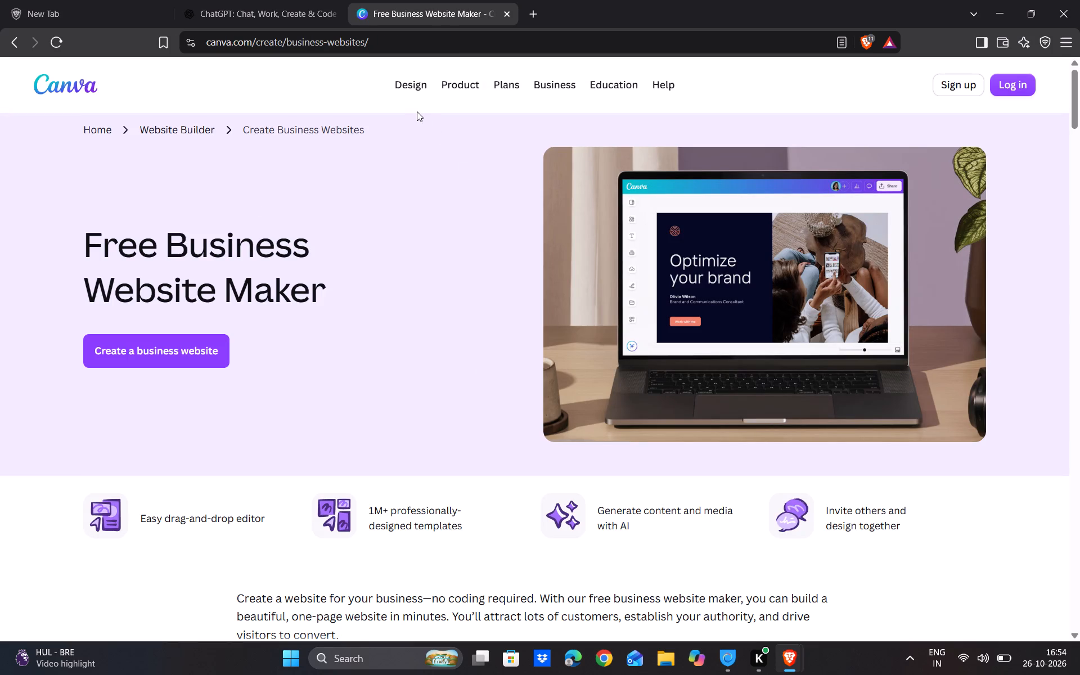
Open the T-shirts page from the print design categories.
click(404, 87)
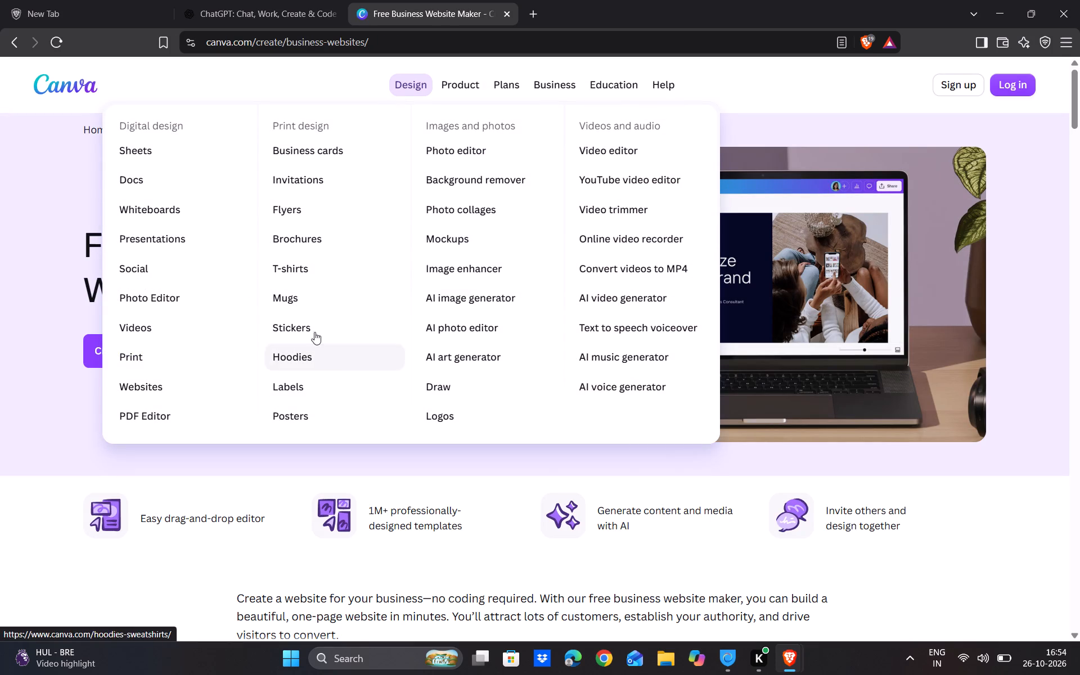
click(290, 268)
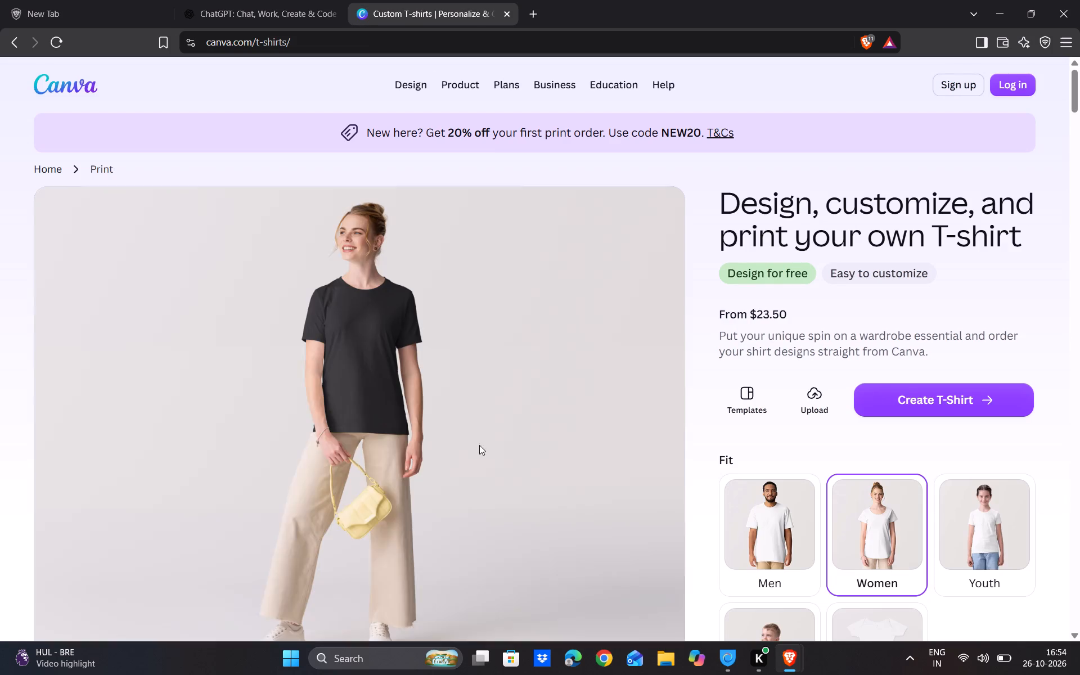
Start creating a T-shirt design from the T-shirts page and dismiss the login prompt in the editor.
scroll(392, 426, right, 2)
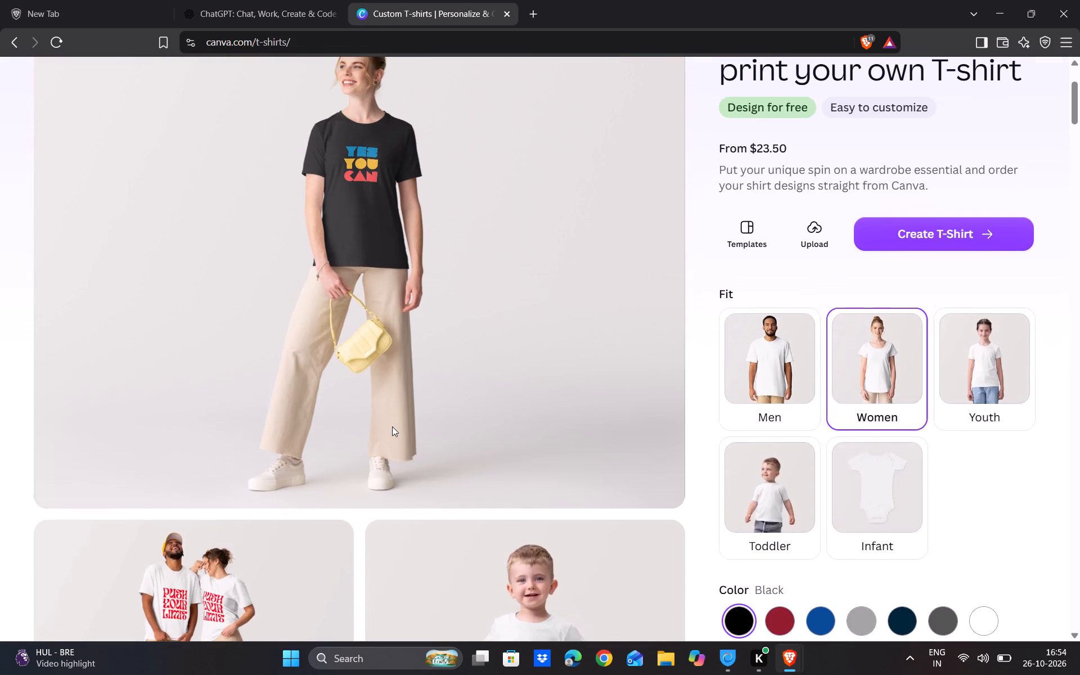
scroll(392, 426, right, 1)
scroll(392, 426, up, 1)
click(908, 333)
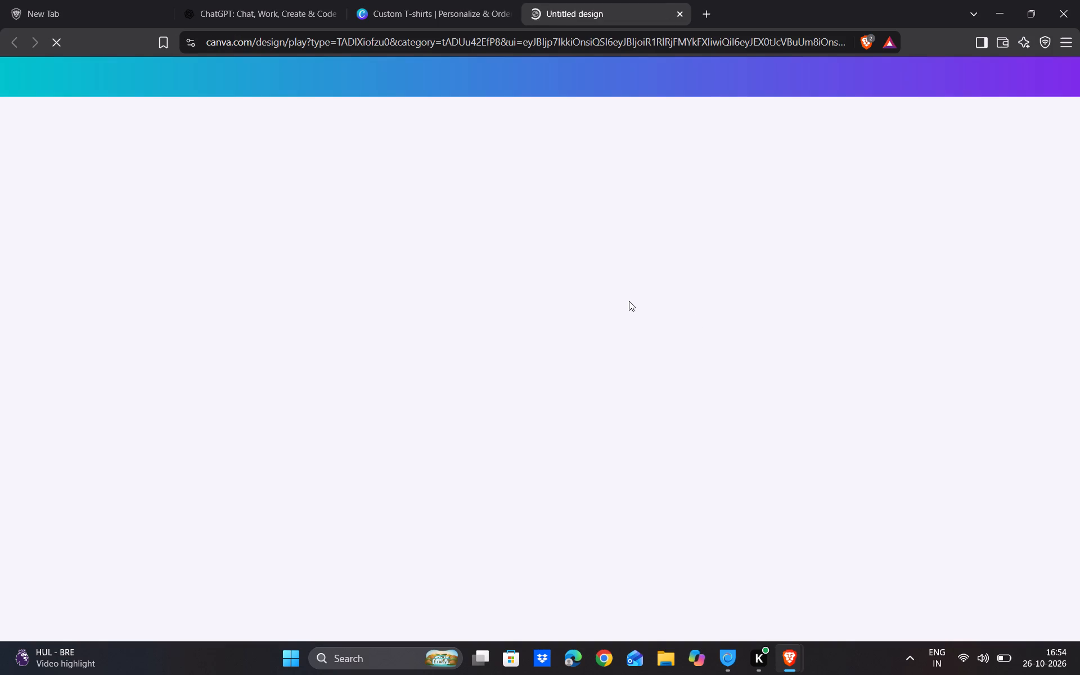
click(268, 293)
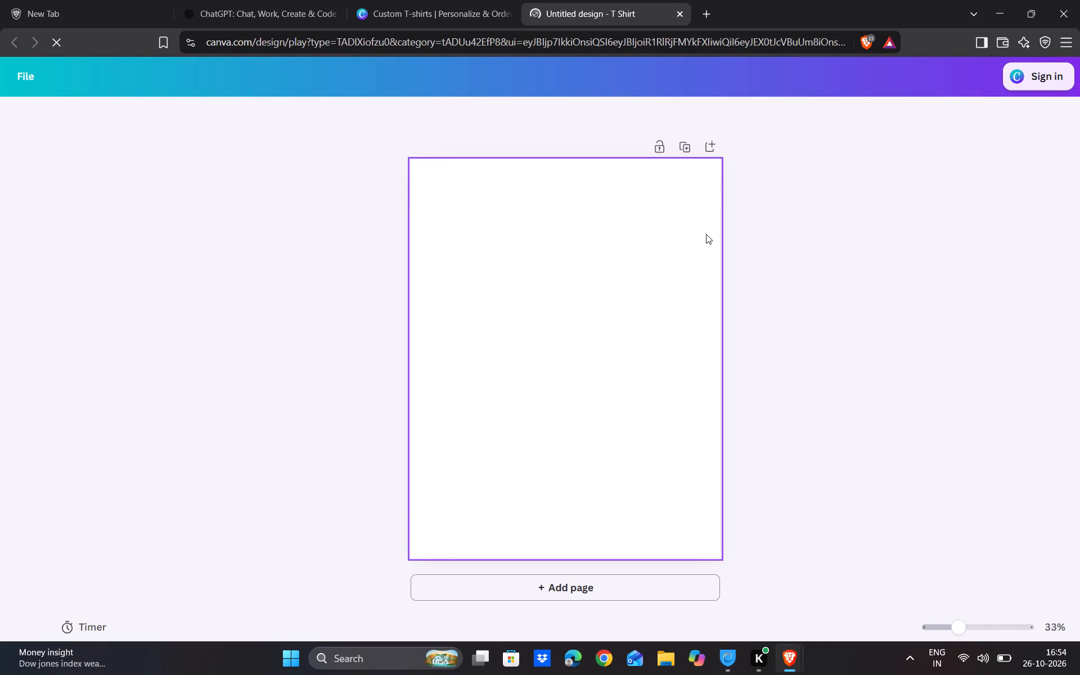
scroll(590, 294, down, 1)
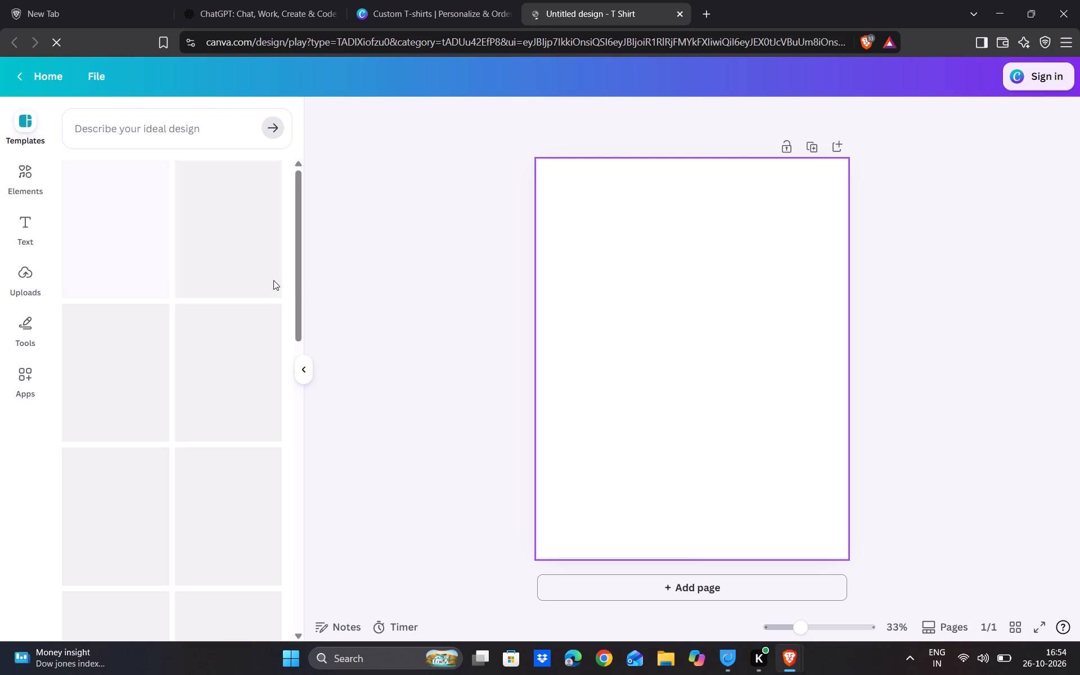
click(701, 154)
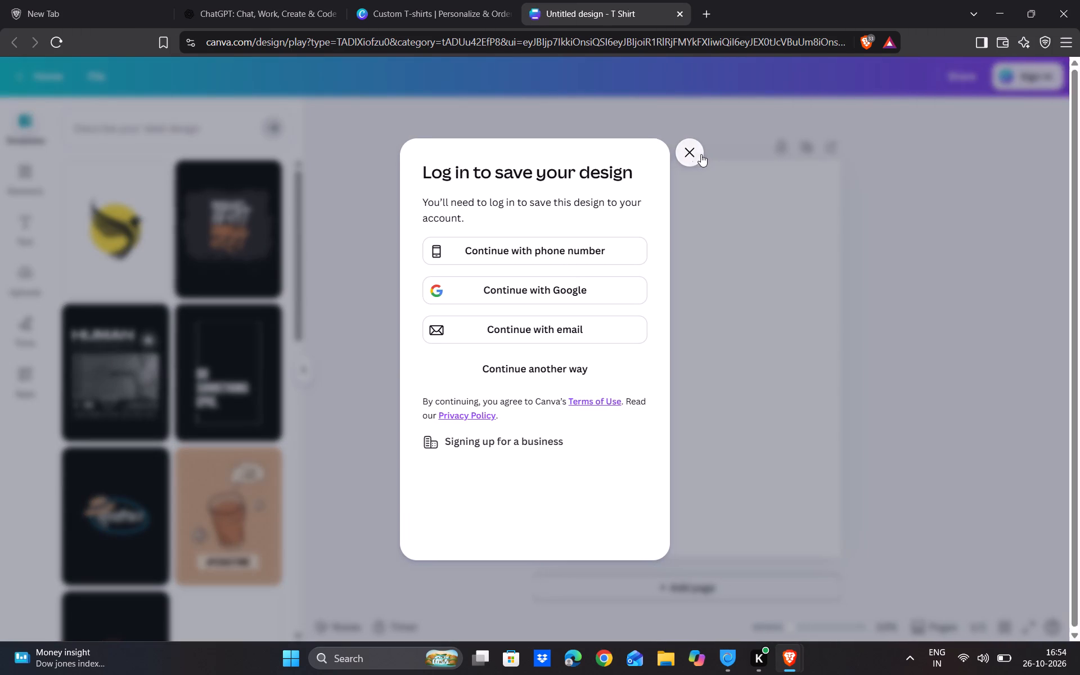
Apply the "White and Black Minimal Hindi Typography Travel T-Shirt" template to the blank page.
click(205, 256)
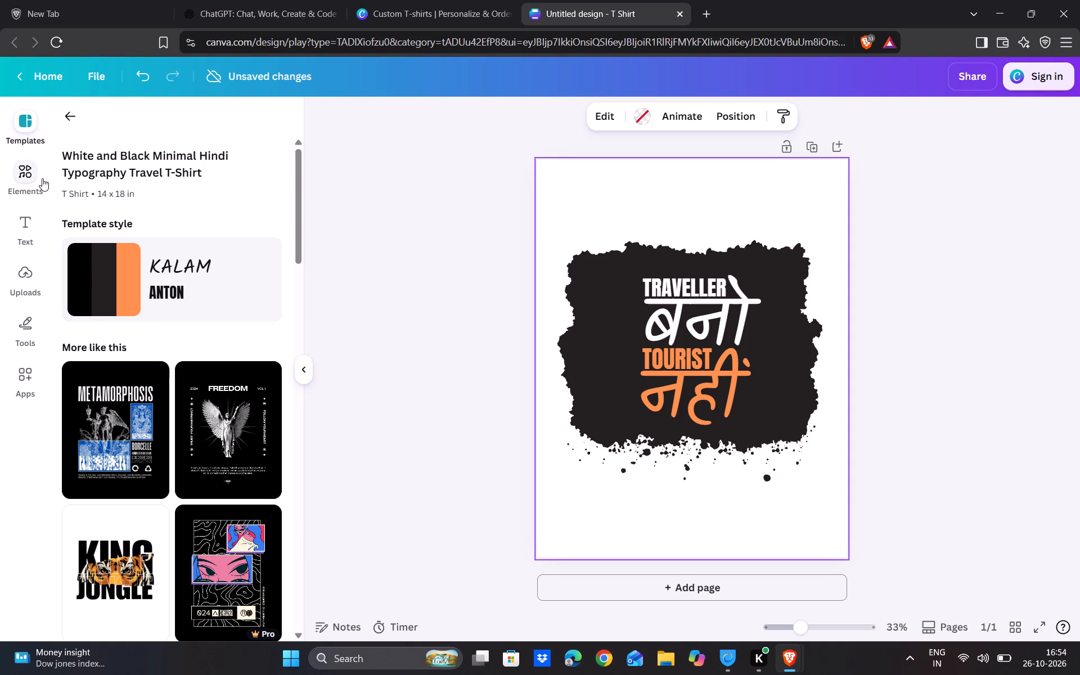
Look through the text styles, uploads, drawing tools and apps available for the T-shirt design.
click(26, 235)
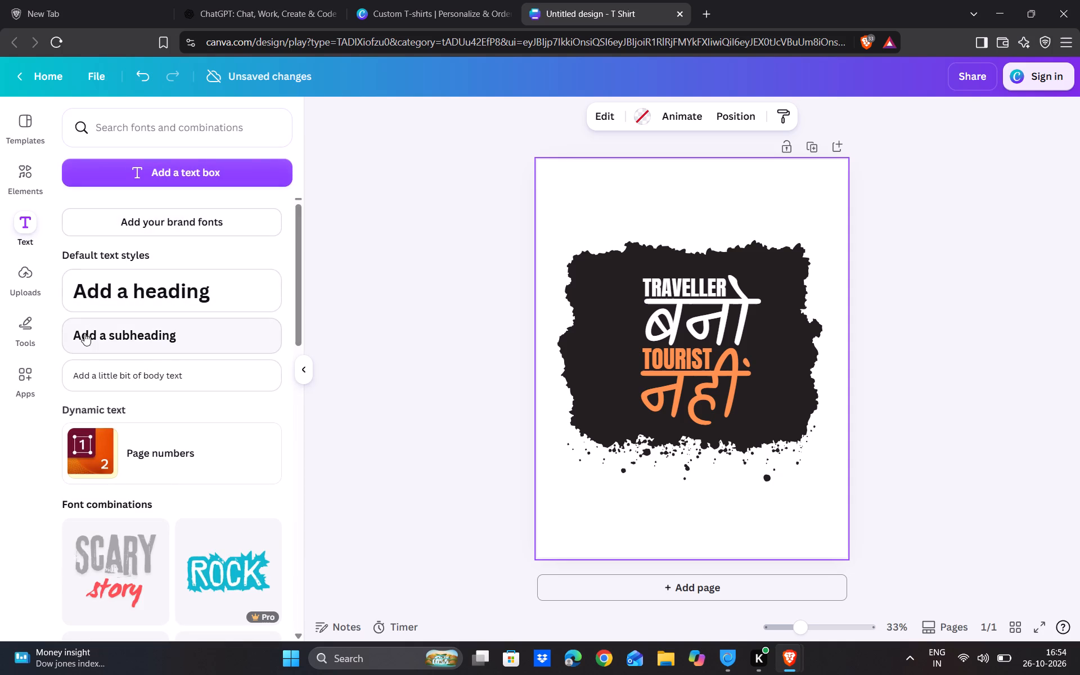
scroll(133, 326, down, 4)
scroll(133, 326, up, 3)
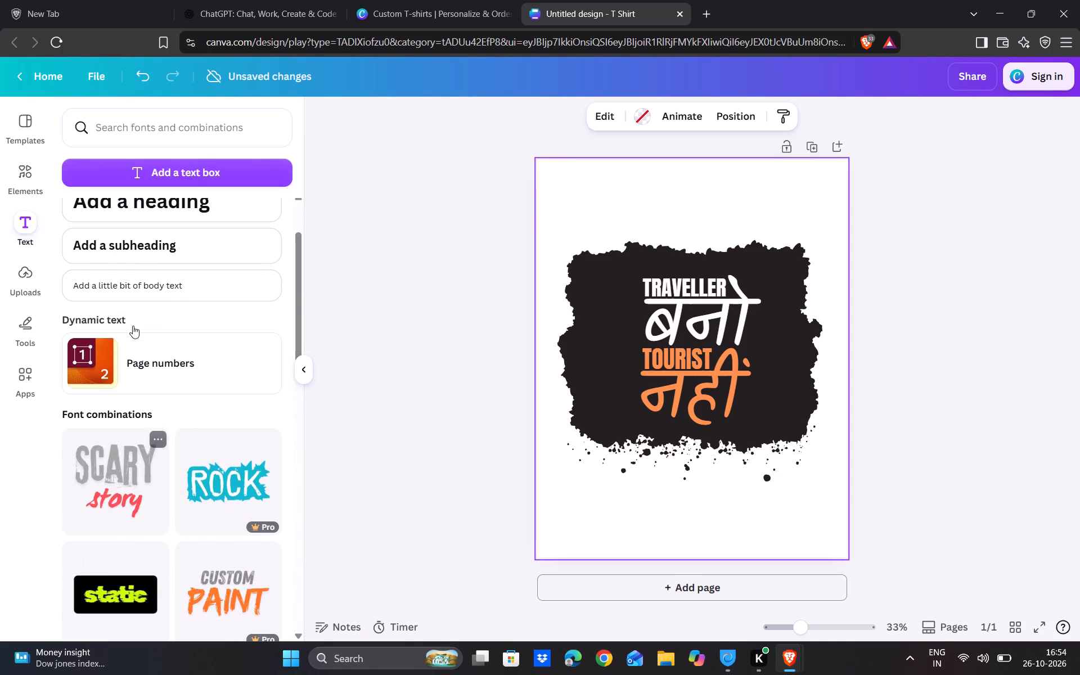
click(39, 272)
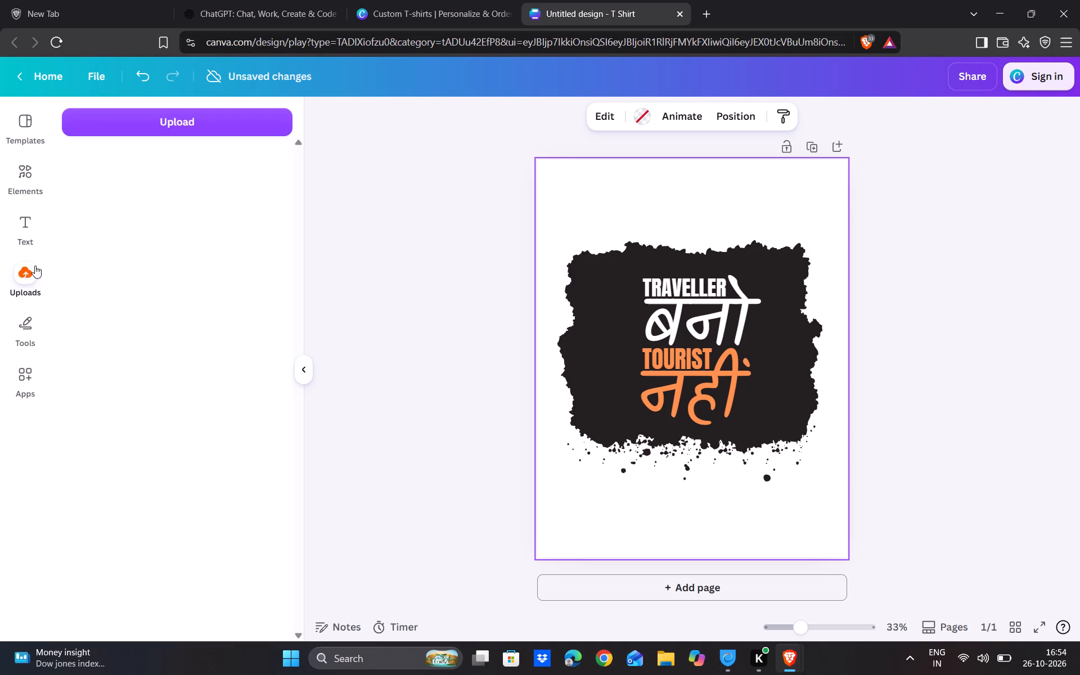
click(11, 217)
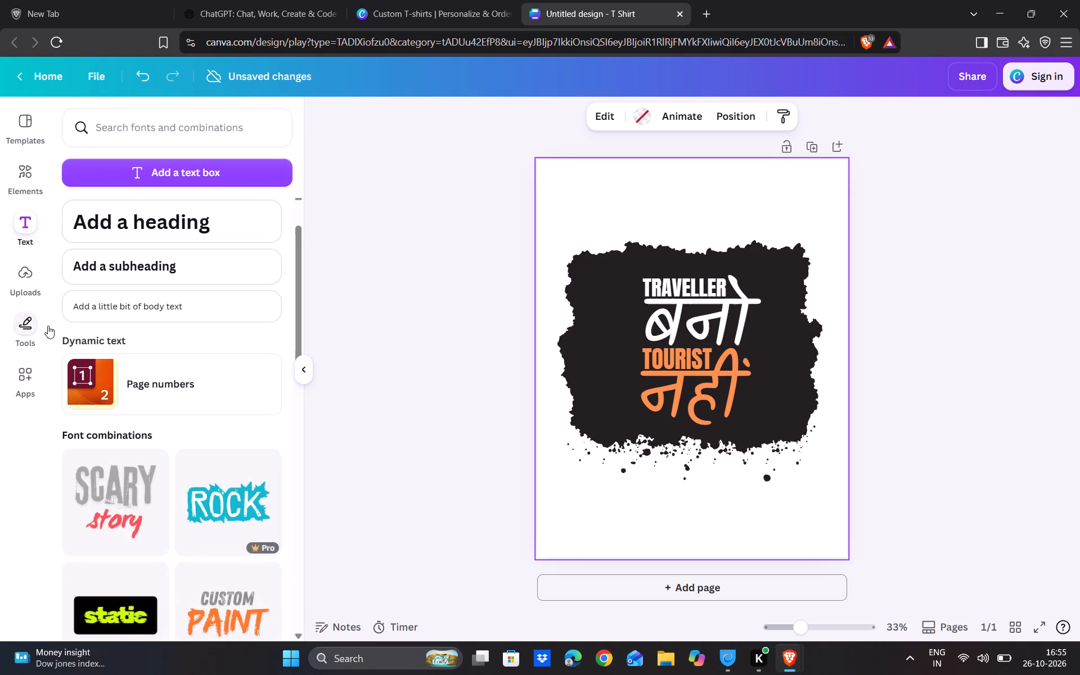
click(31, 334)
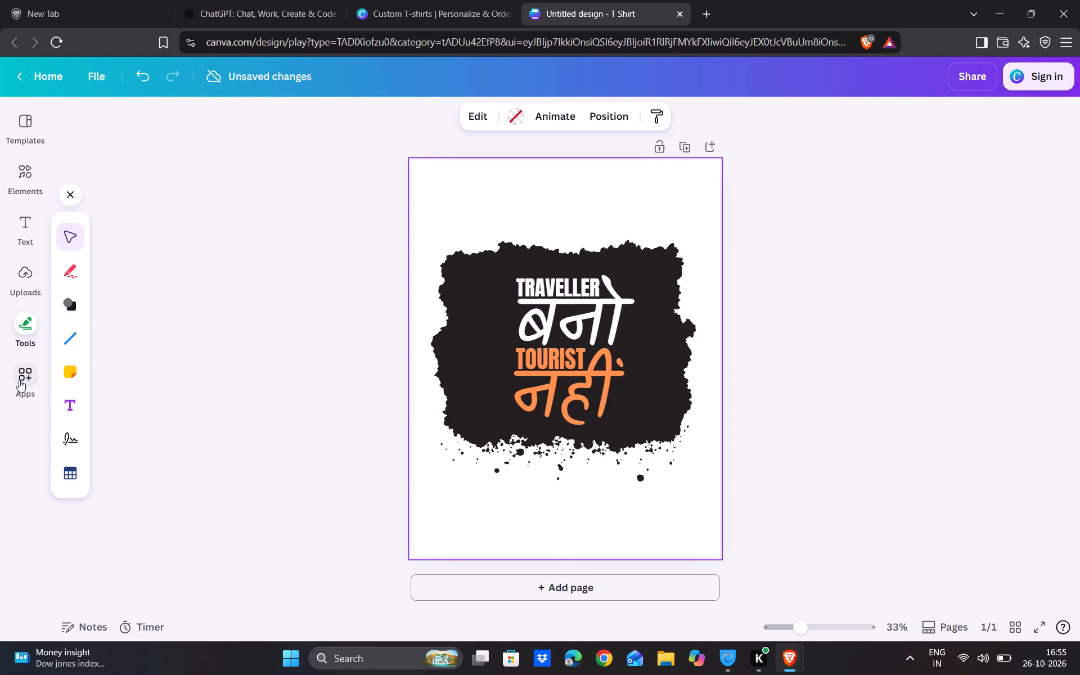
click(18, 384)
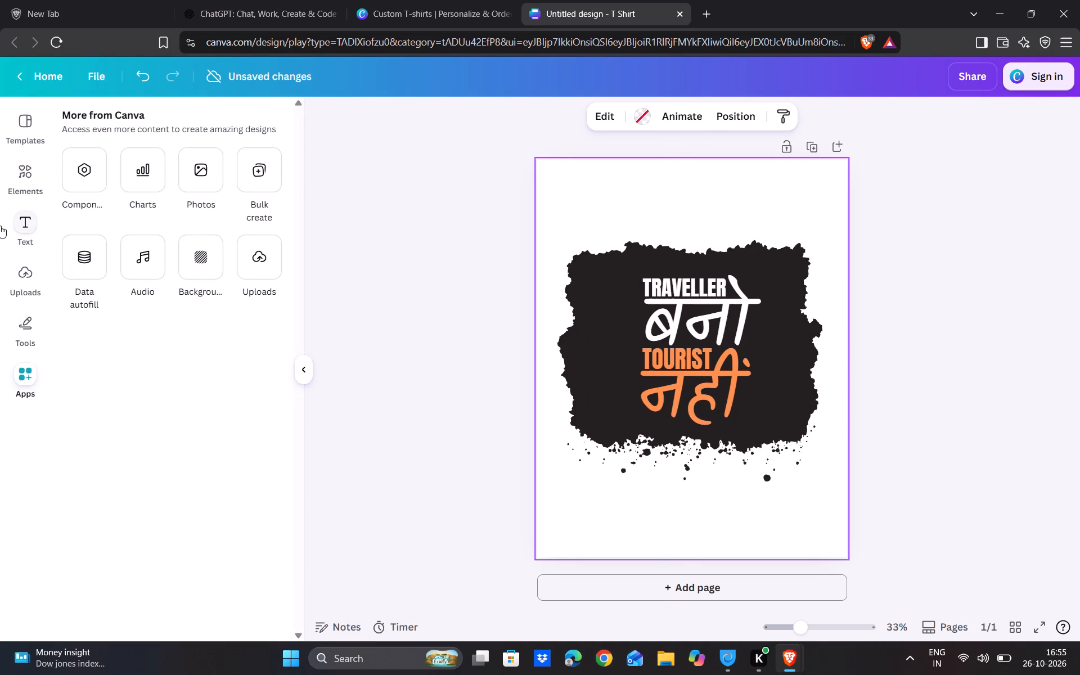
Browse the similar templates and apply the black-and-white "FREEDOM" winged statue streetwear T-shirt template to the page.
click(16, 122)
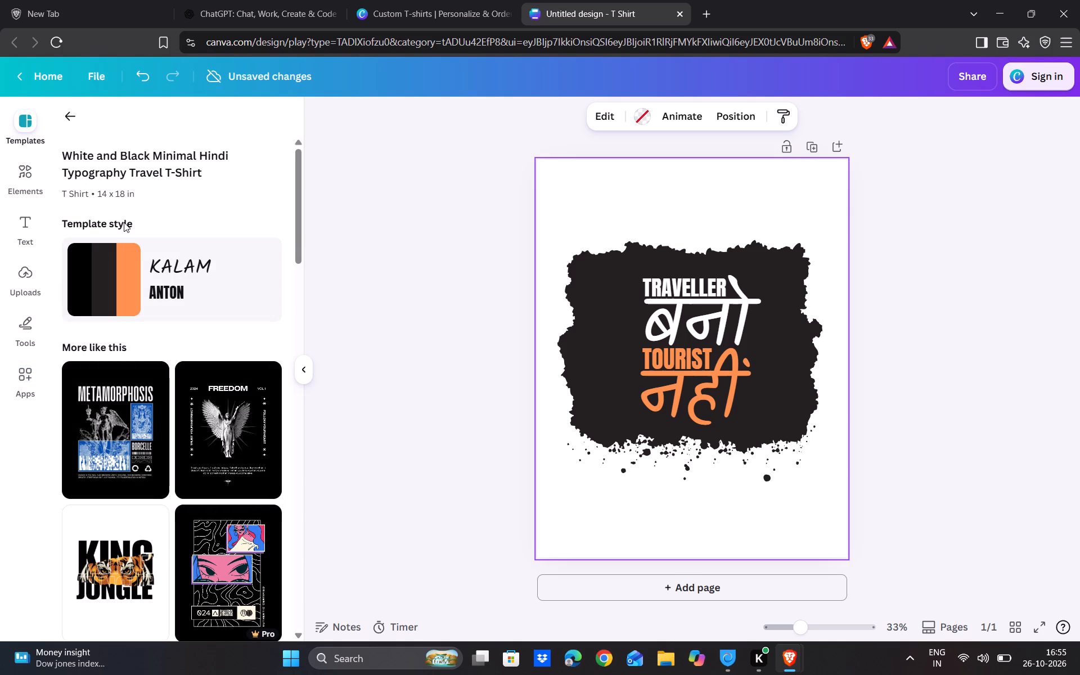
scroll(154, 314, down, 8)
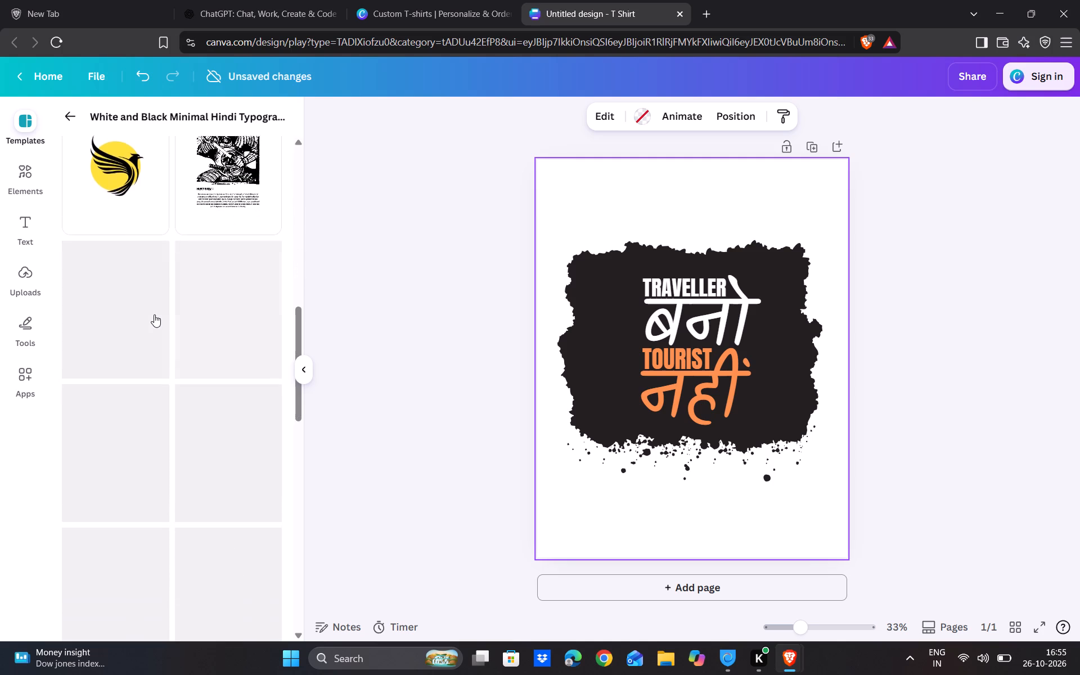
scroll(154, 314, down, 1)
scroll(154, 314, up, 6)
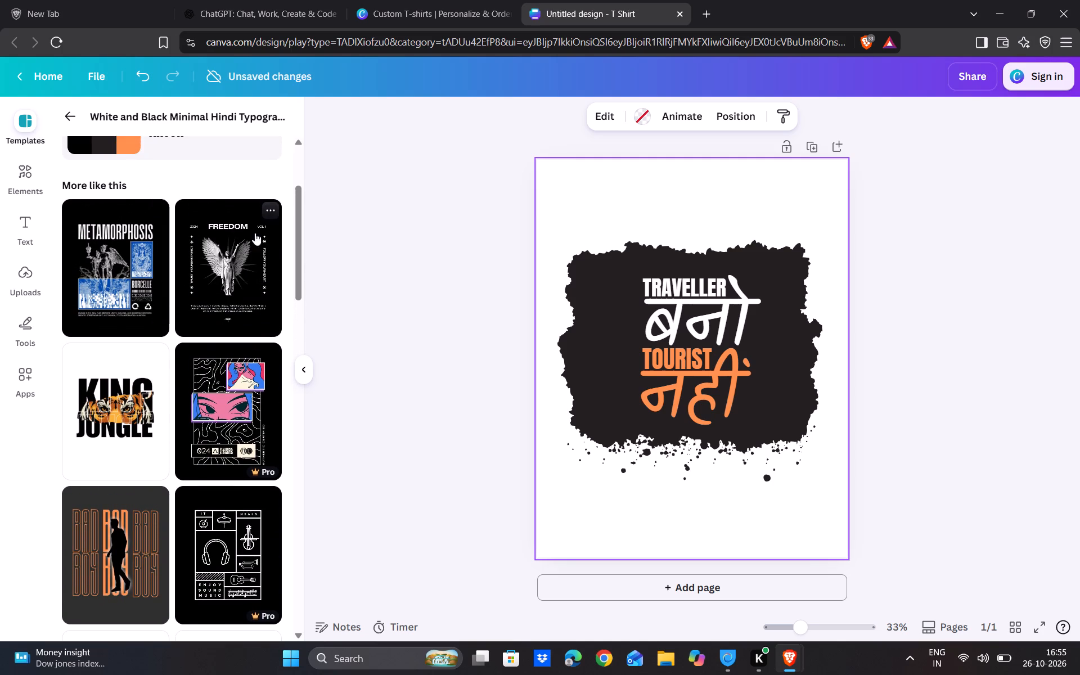
click(266, 210)
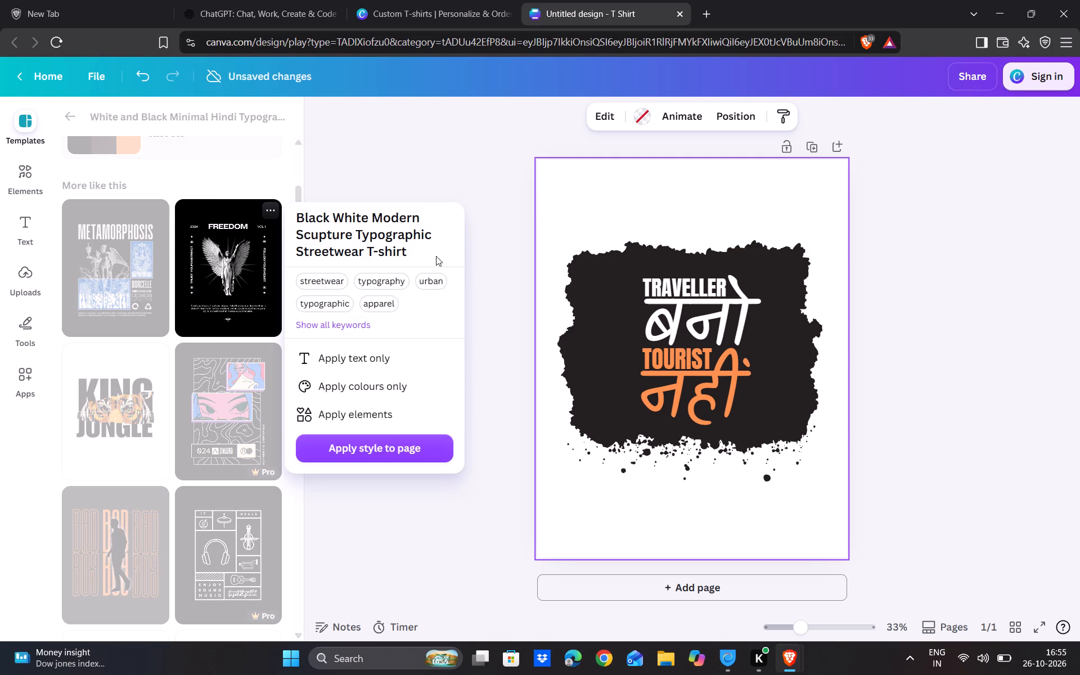
click(422, 176)
click(232, 236)
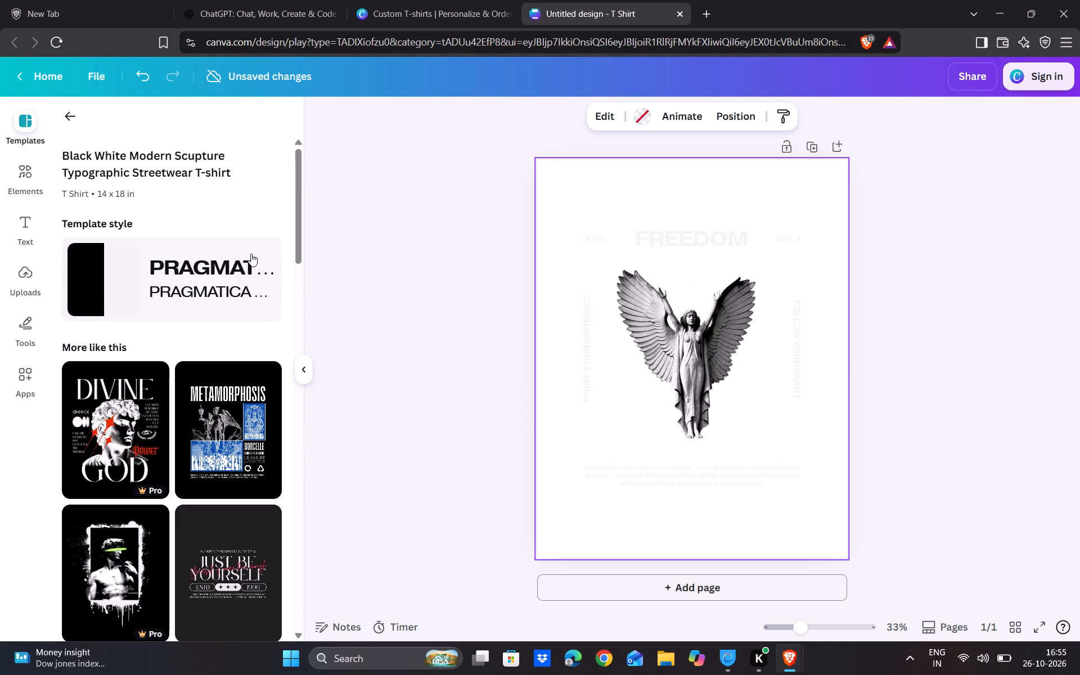
Apply the template's style and shuffle its colours to get black text on a light grey background.
click(76, 277)
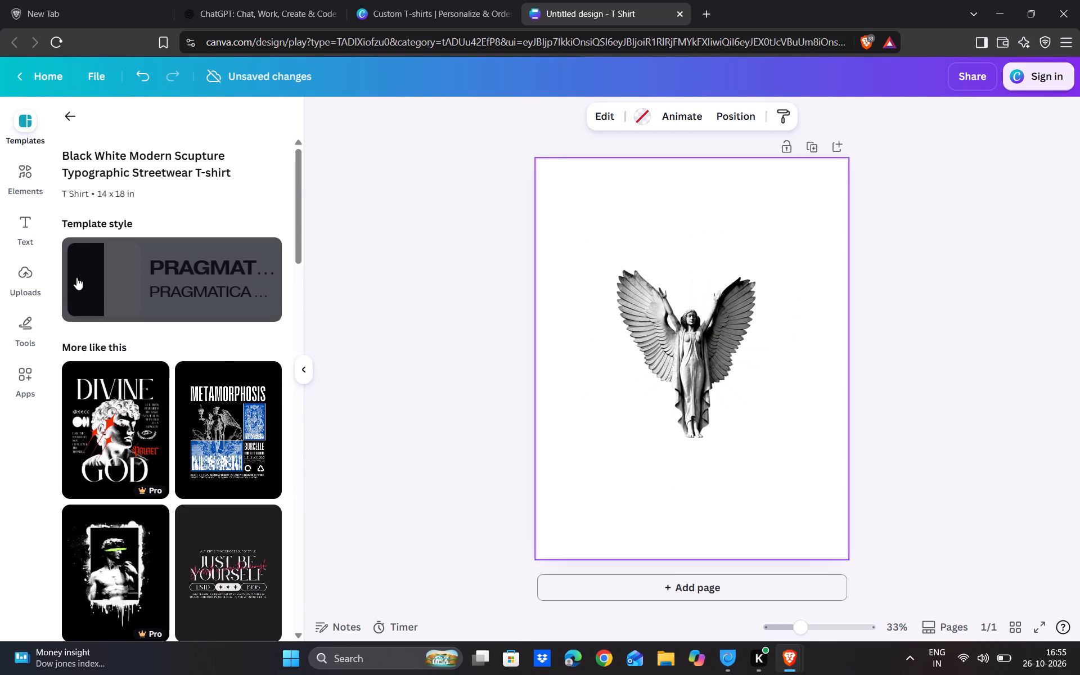
click(127, 279)
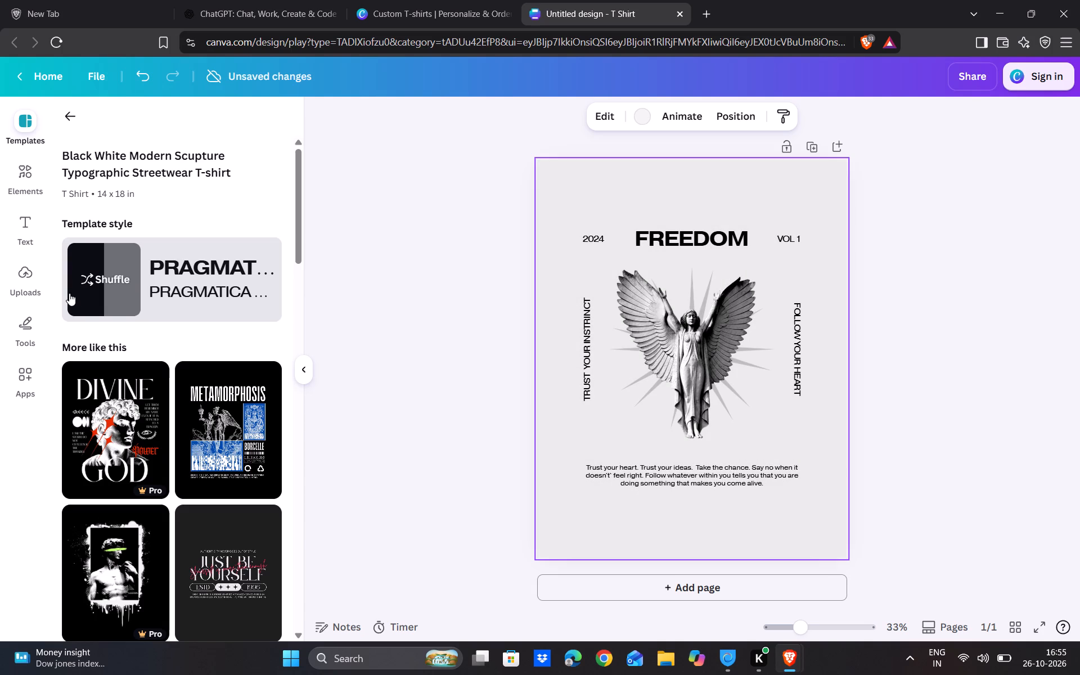
Add a default heading and a plain text box to the T-shirt page.
double_click(50, 217)
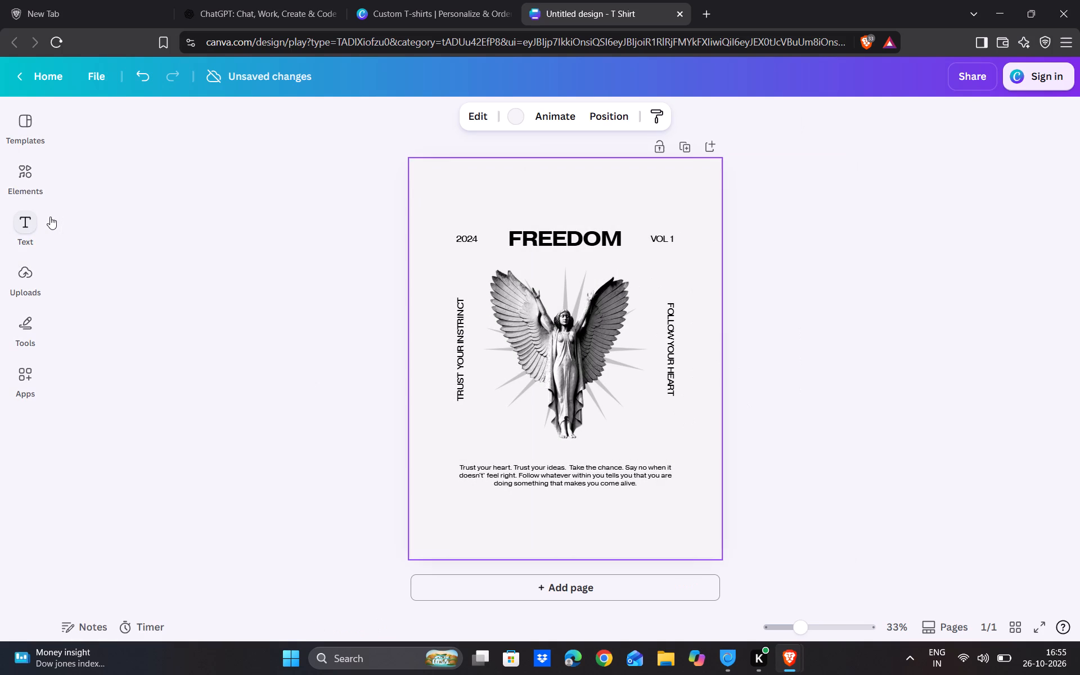
click(30, 219)
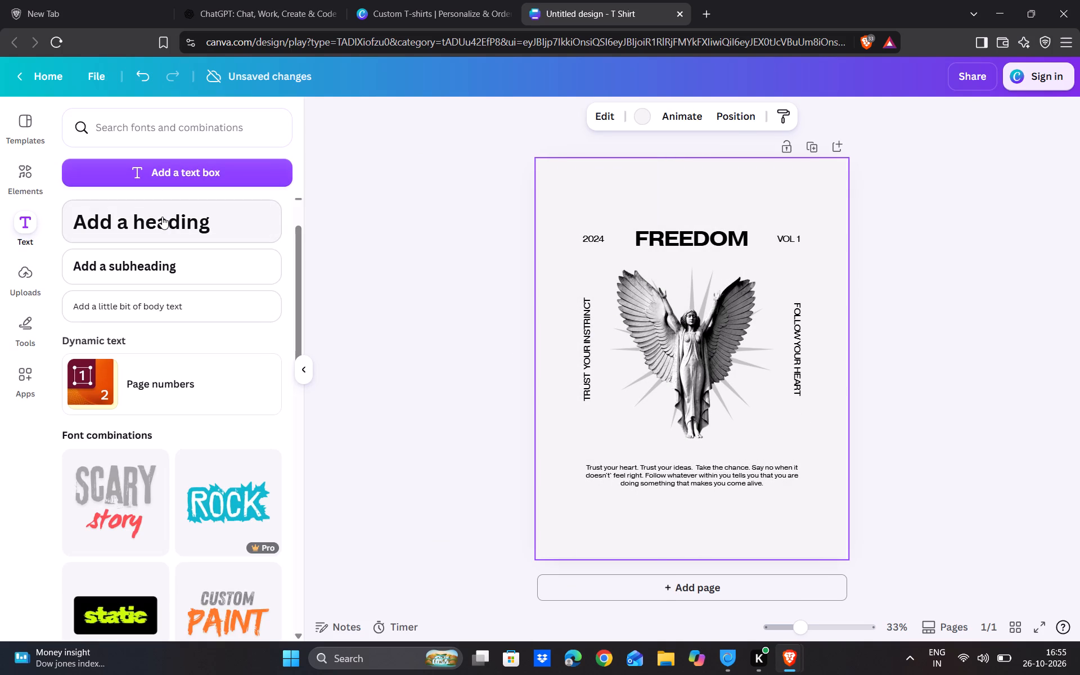
click(162, 217)
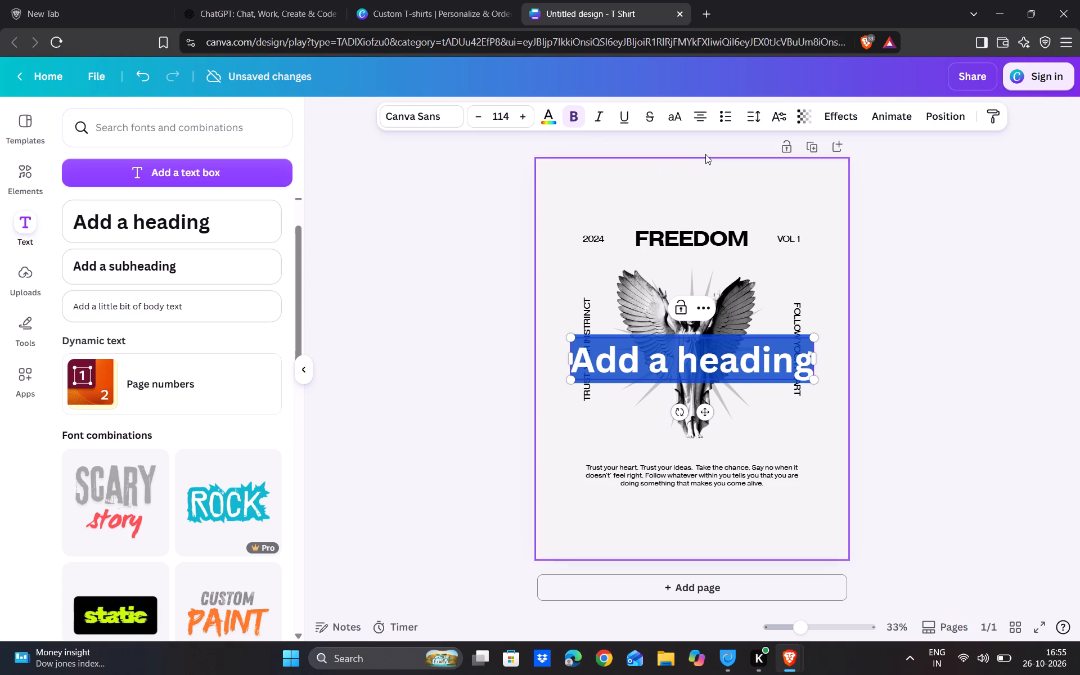
click(175, 134)
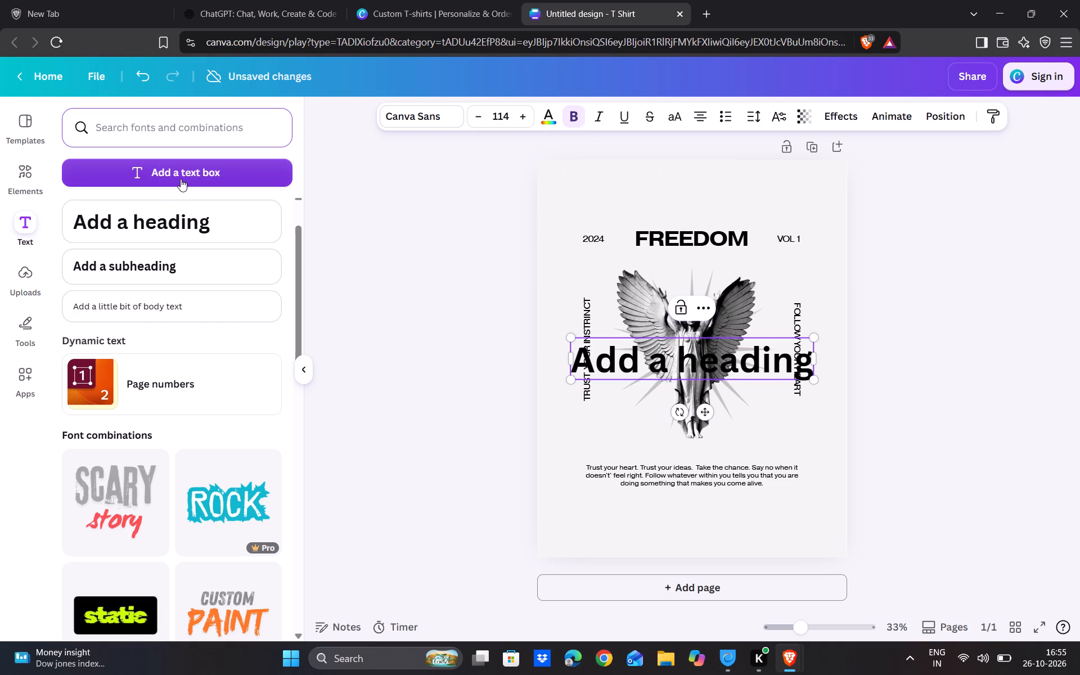
click(181, 179)
Shift the winged statue image slightly to the left on the page.
click(622, 391)
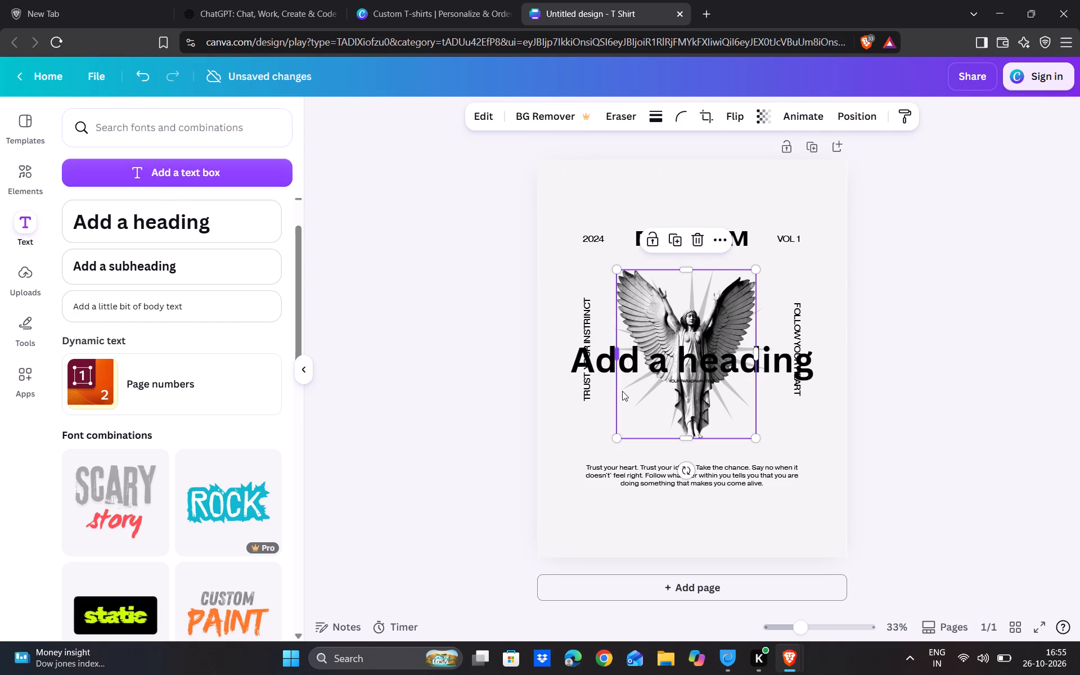
click(634, 361)
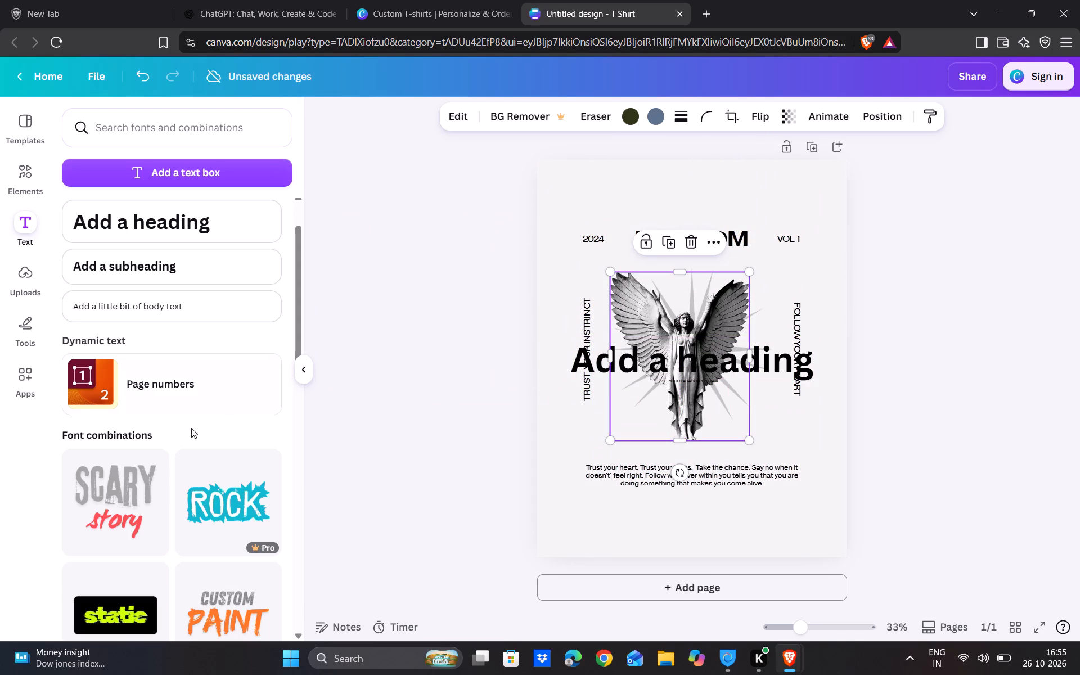
Add the "SCARY story" font combination to the page.
click(115, 489)
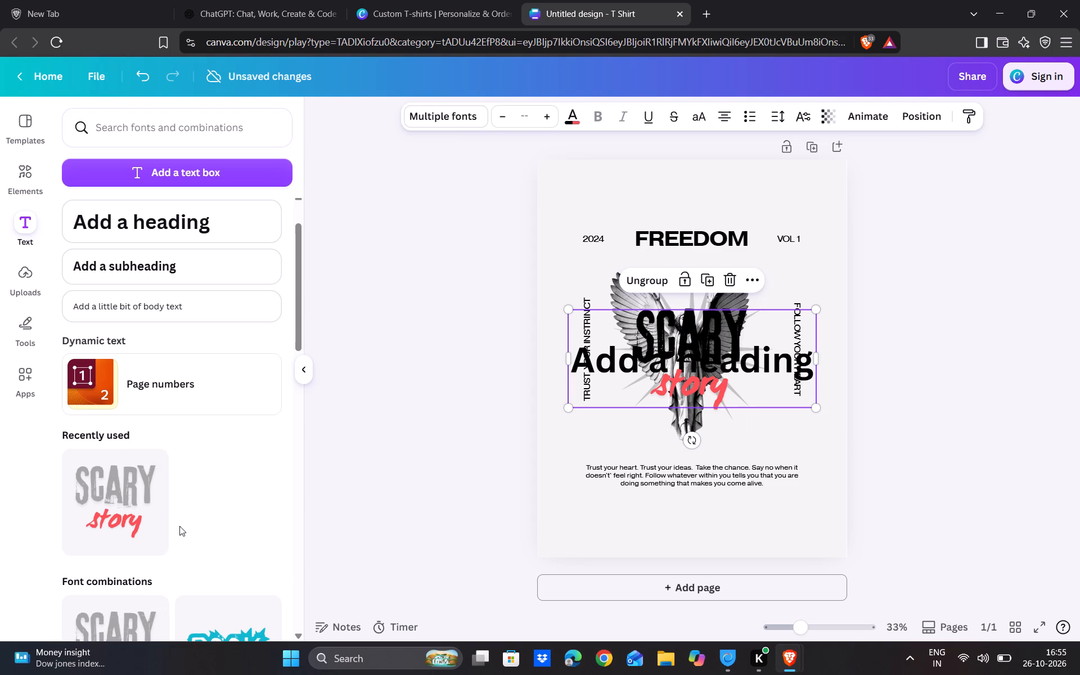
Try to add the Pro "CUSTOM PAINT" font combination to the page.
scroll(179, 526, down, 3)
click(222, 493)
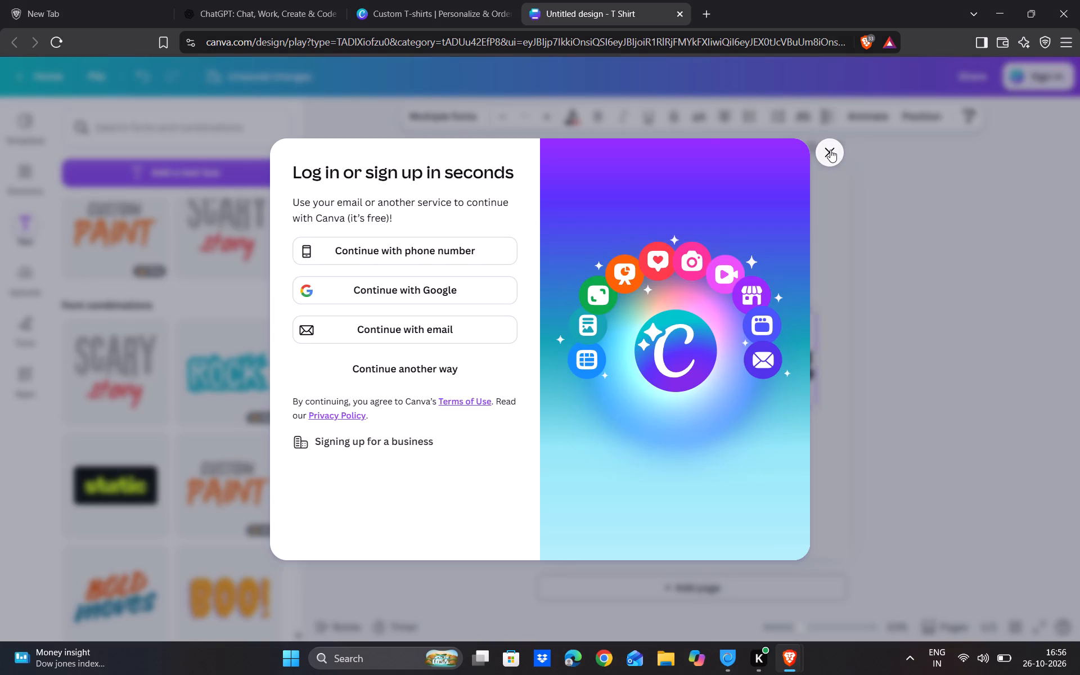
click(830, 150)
Move the "SCARY story" text group to the page's right edge, level with the heading and partly off the page.
drag(694, 344, 707, 415)
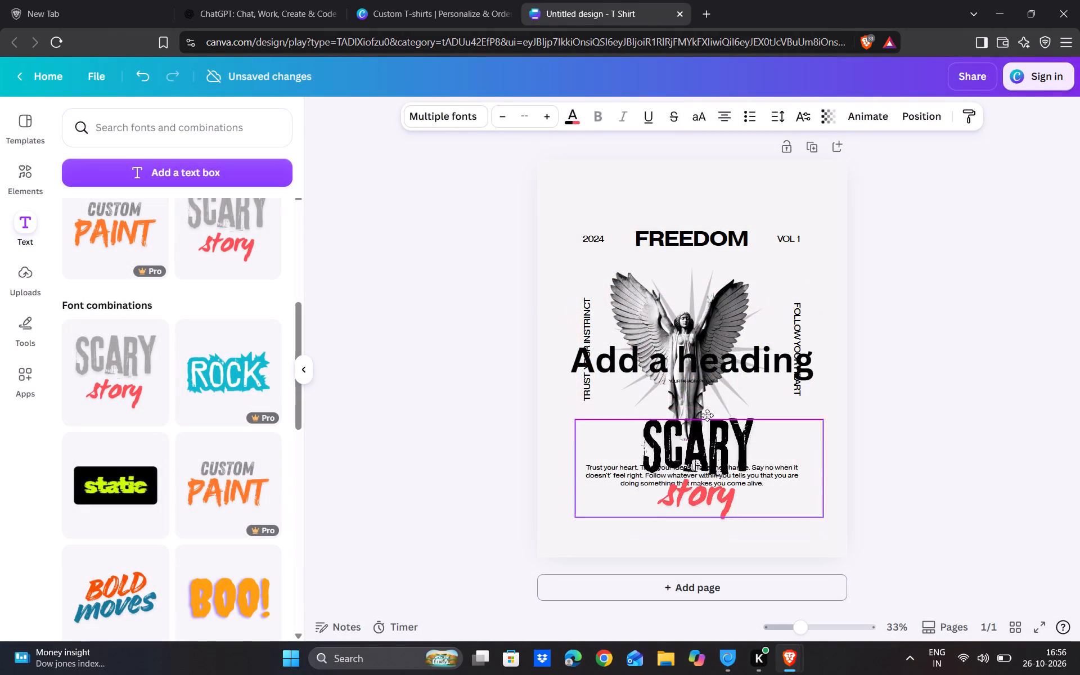
drag(707, 415, 682, 188)
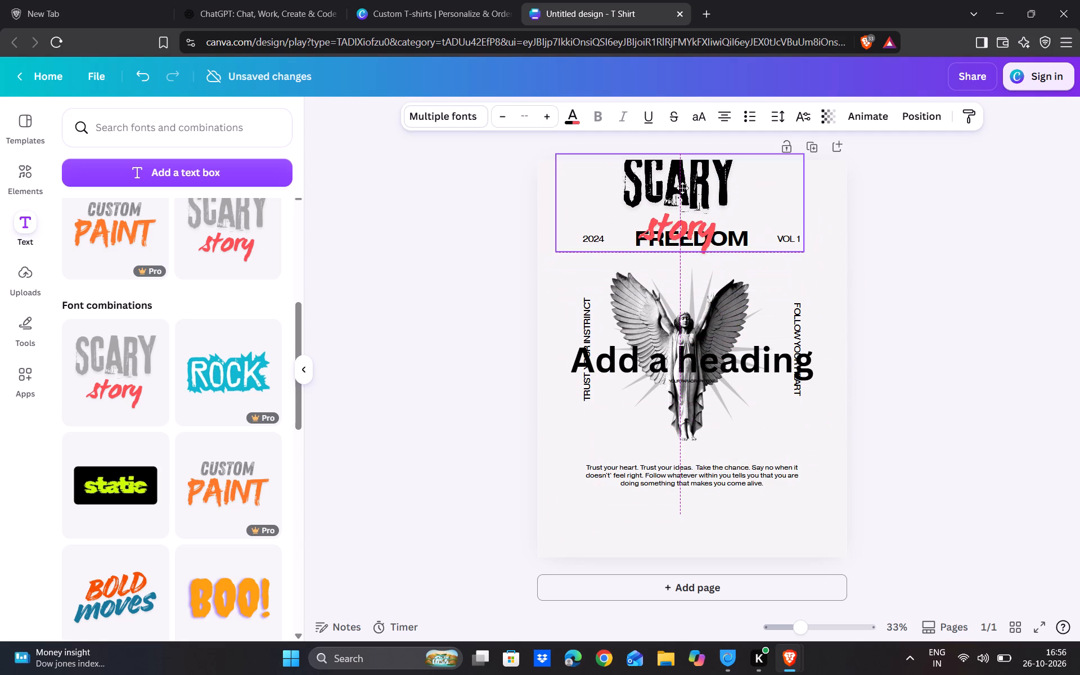
drag(682, 188, 866, 375)
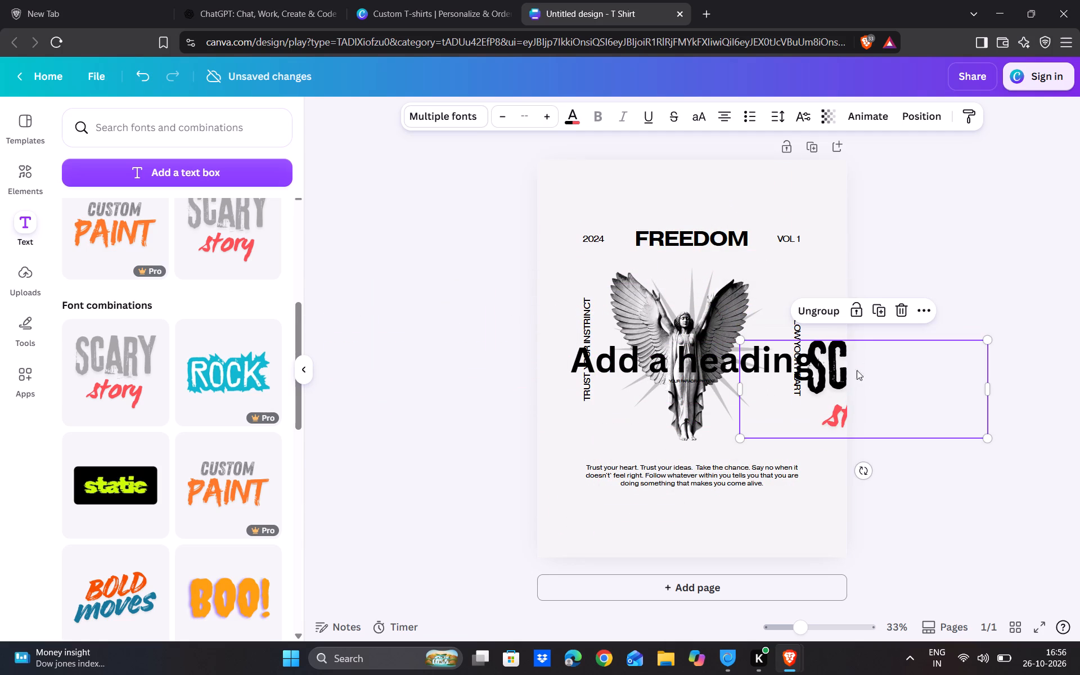
Move the "FREEDOM", "VOL 1", "2024" and vertical "TRUST YOUR INSTRINCT" texts completely off the page.
click(728, 243)
drag(650, 235, 883, 192)
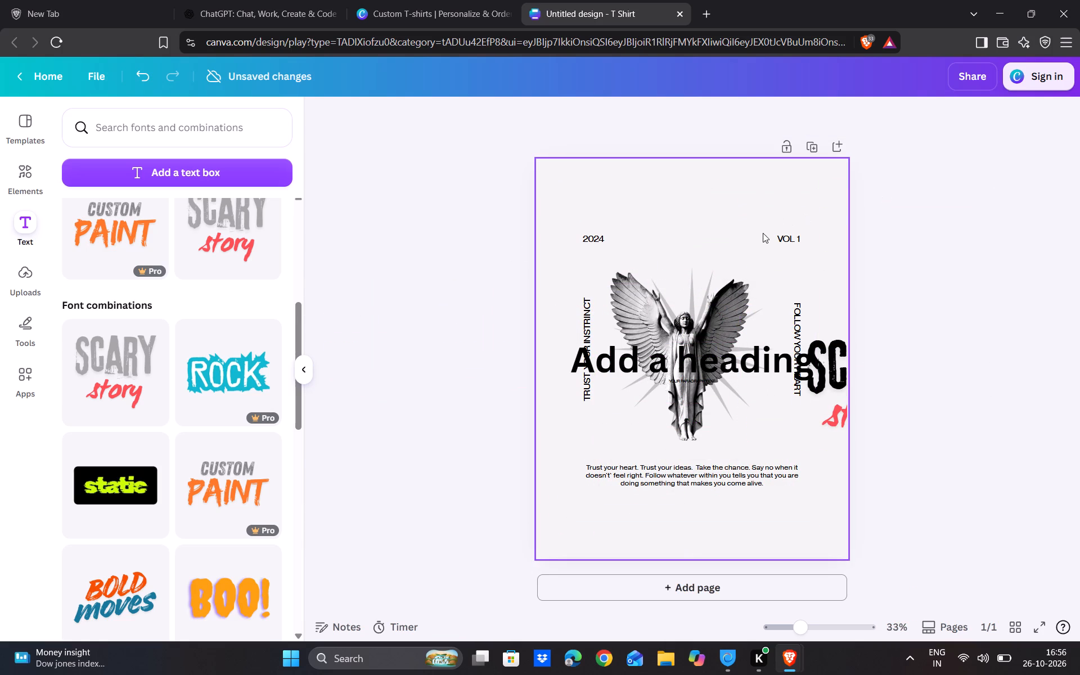
click(782, 231)
click(786, 240)
drag(786, 240, 902, 183)
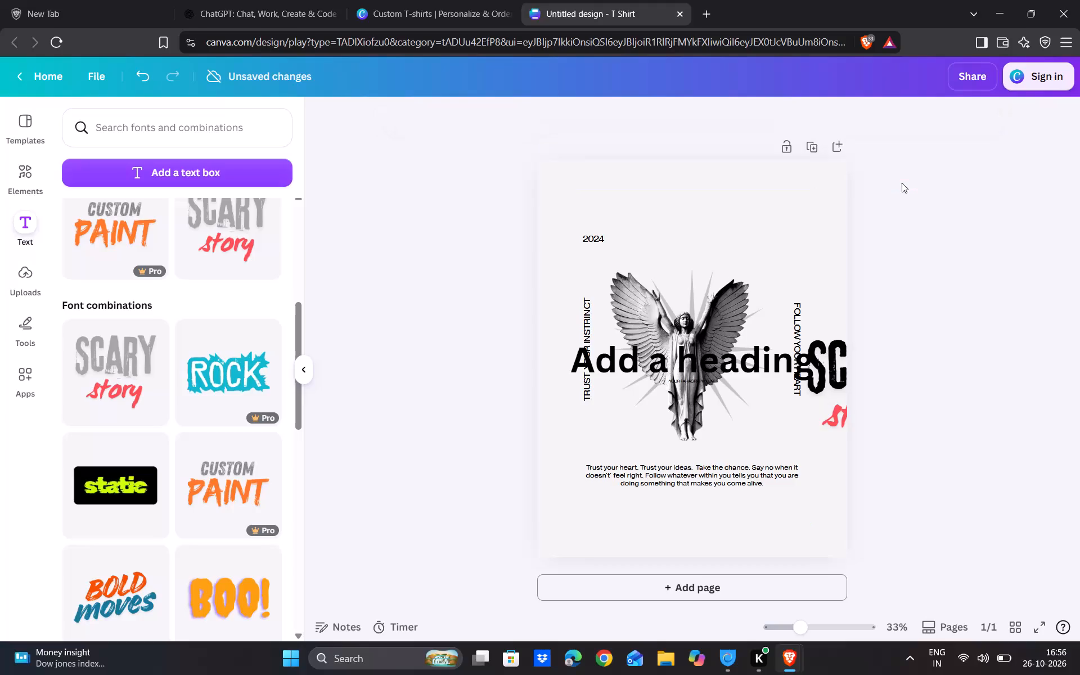
drag(589, 240, 438, 254)
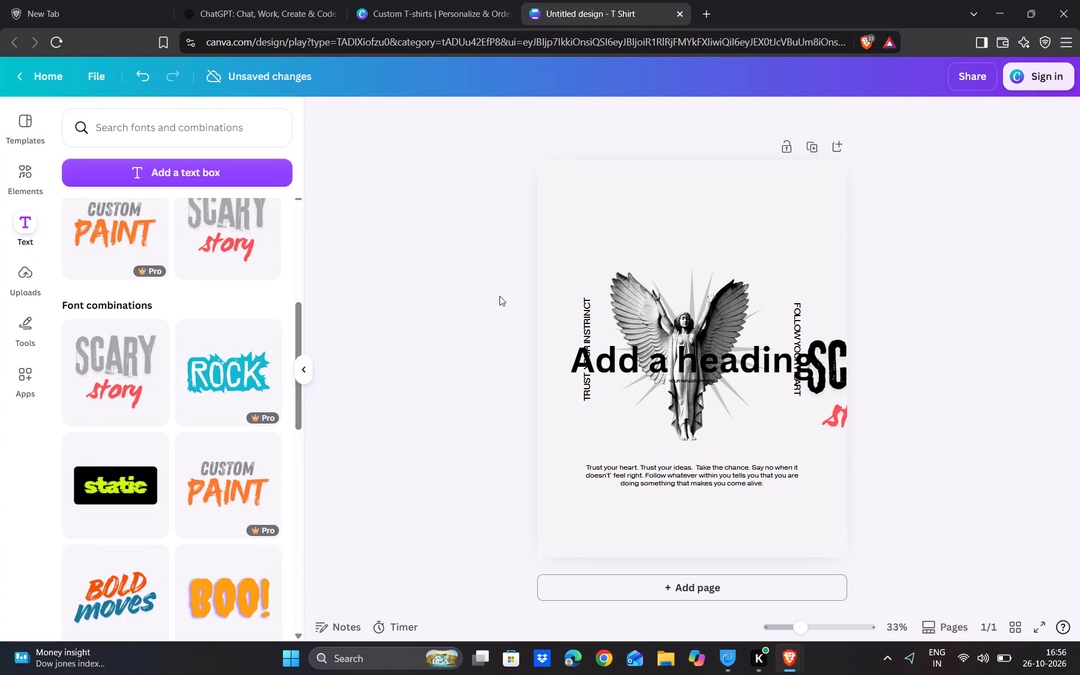
drag(586, 309, 350, 335)
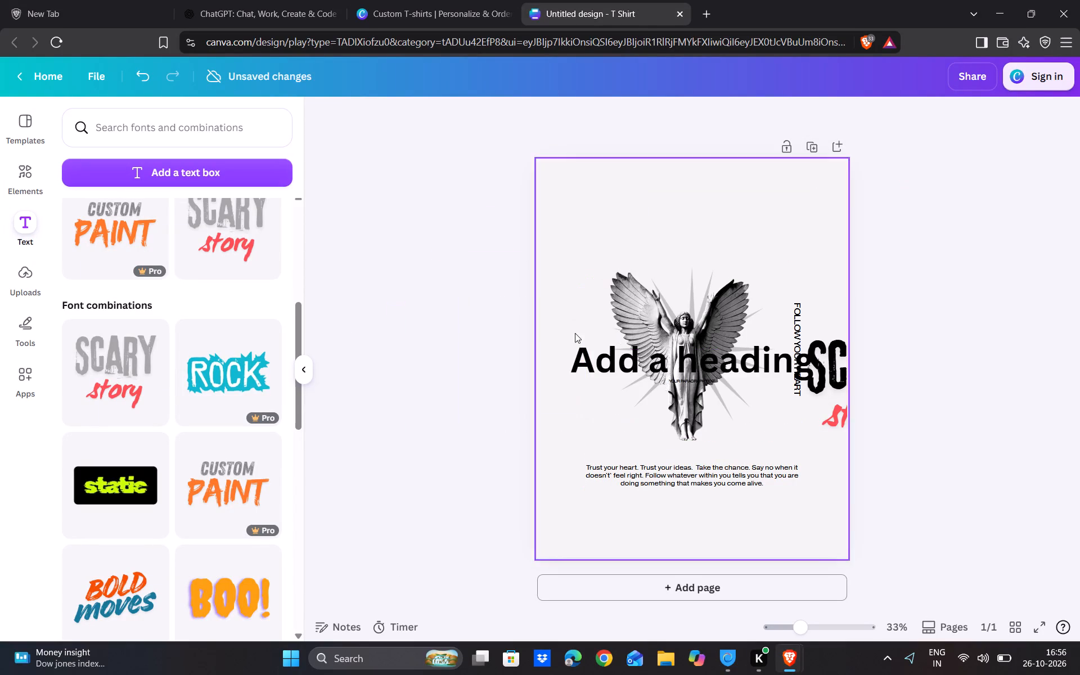
Move the "Add a heading" text up to sit just above the winged statue.
click(595, 367)
drag(595, 367, 595, 241)
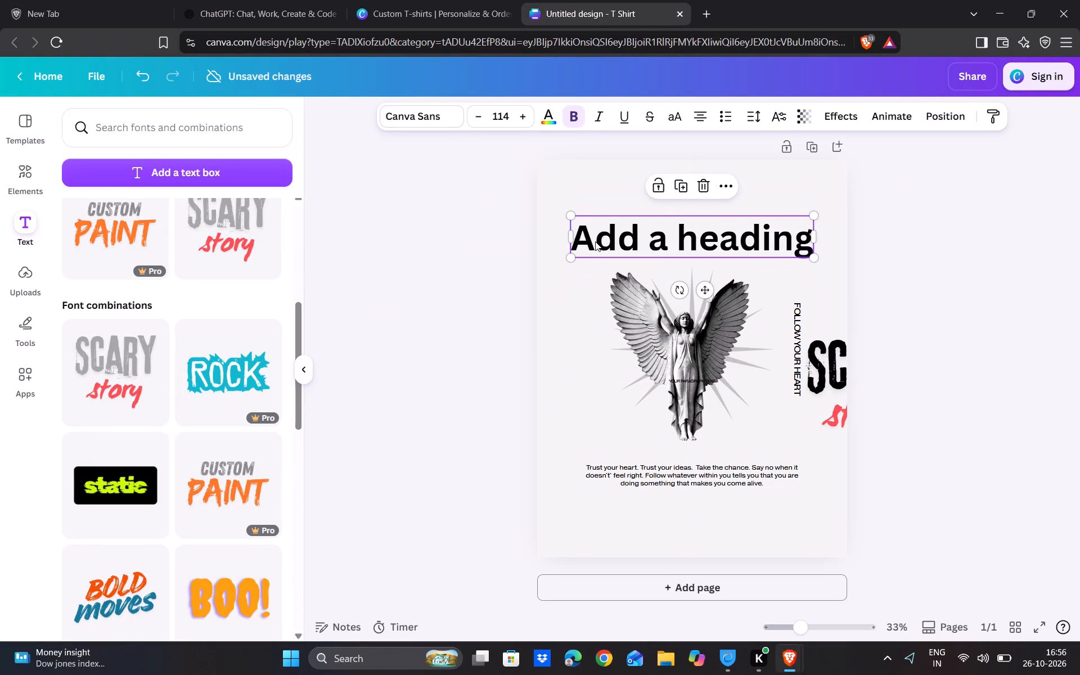
Delete the "SCARY story" text group at the page's right edge.
drag(798, 321, 808, 358)
click(808, 358)
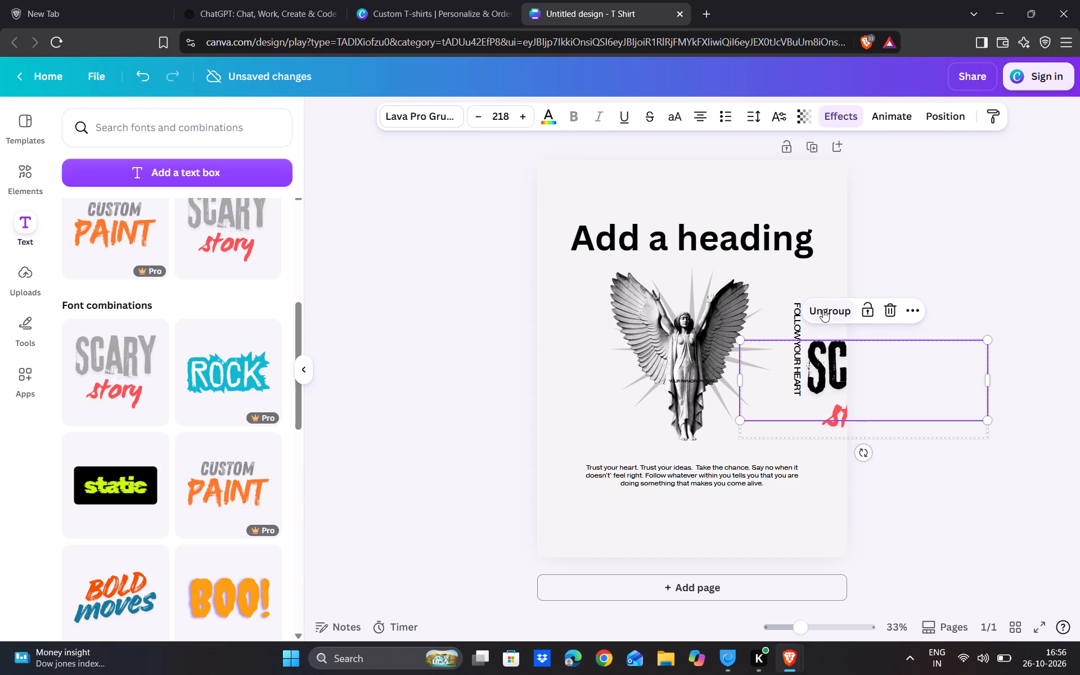
click(823, 309)
click(823, 309)
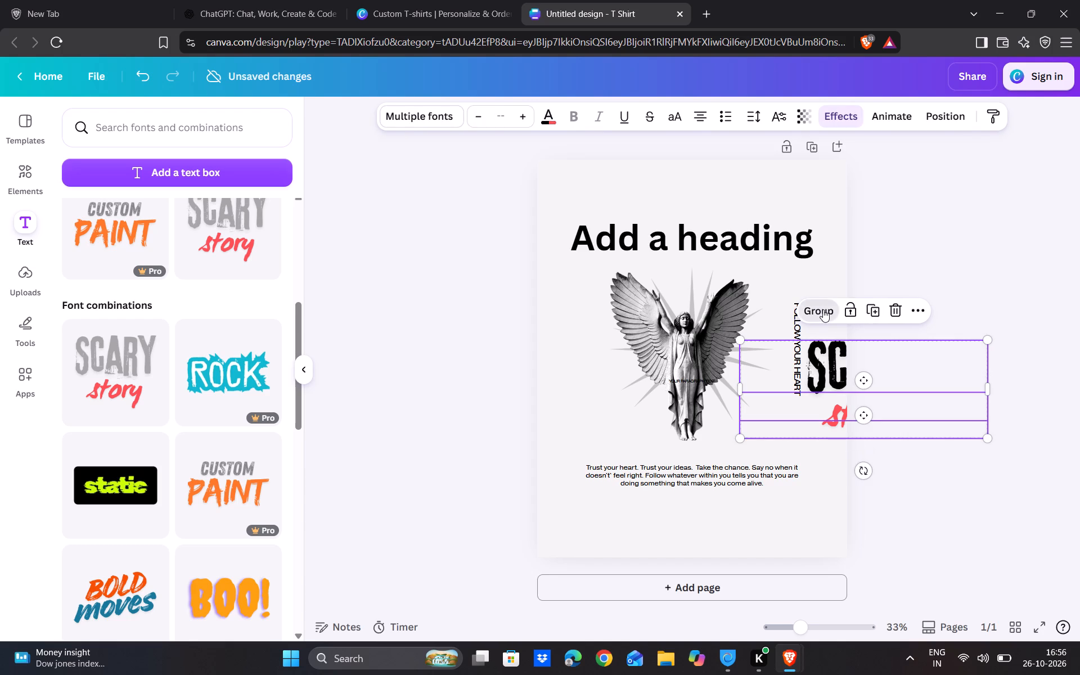
click(898, 316)
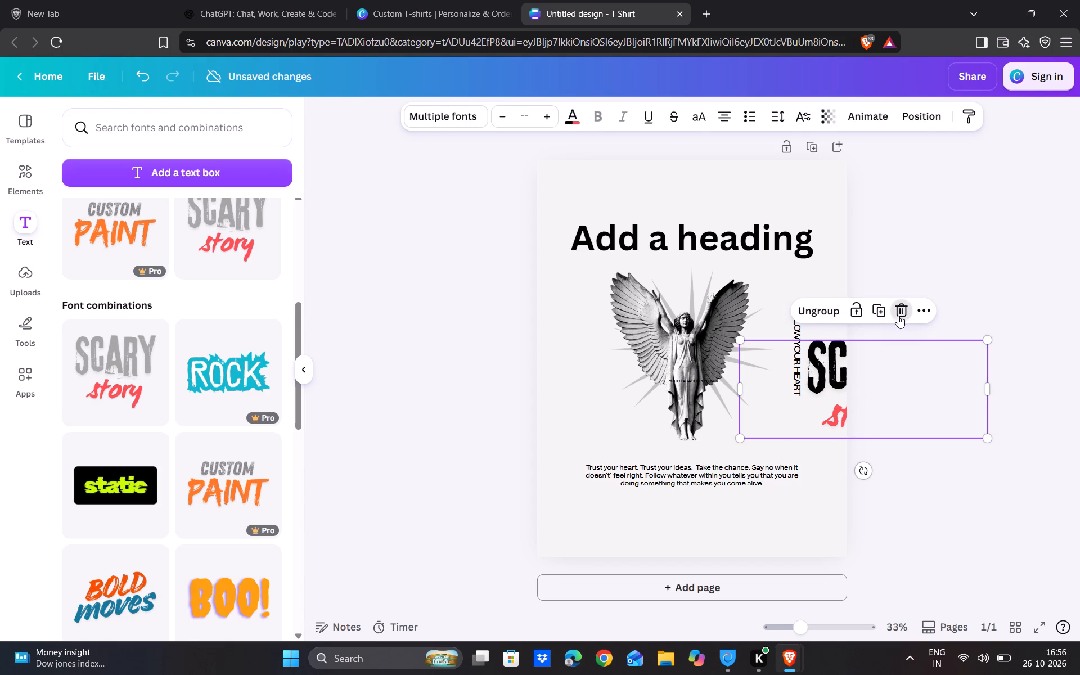
Delete the vertical "FOLLOW YOUR HEART" text beside the statue.
click(802, 372)
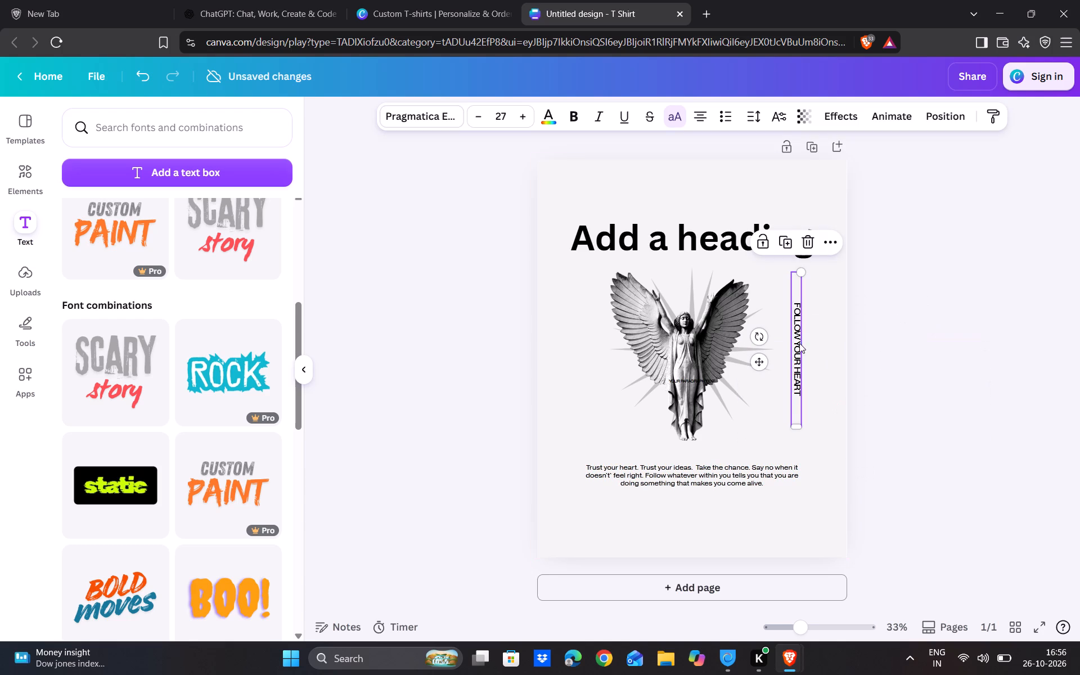
click(806, 239)
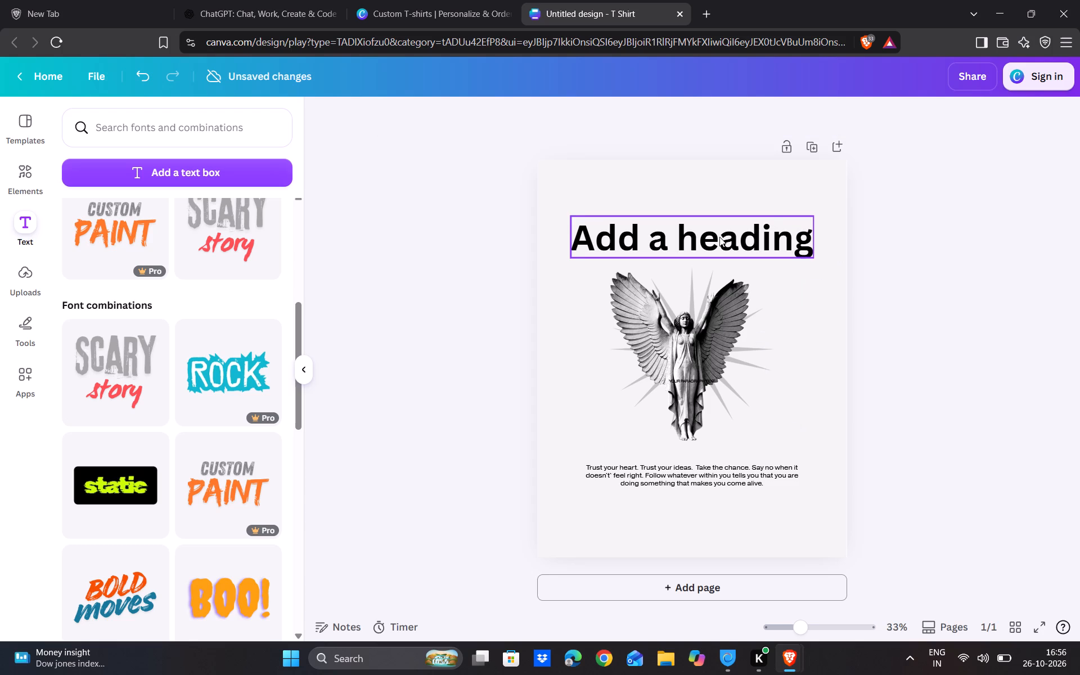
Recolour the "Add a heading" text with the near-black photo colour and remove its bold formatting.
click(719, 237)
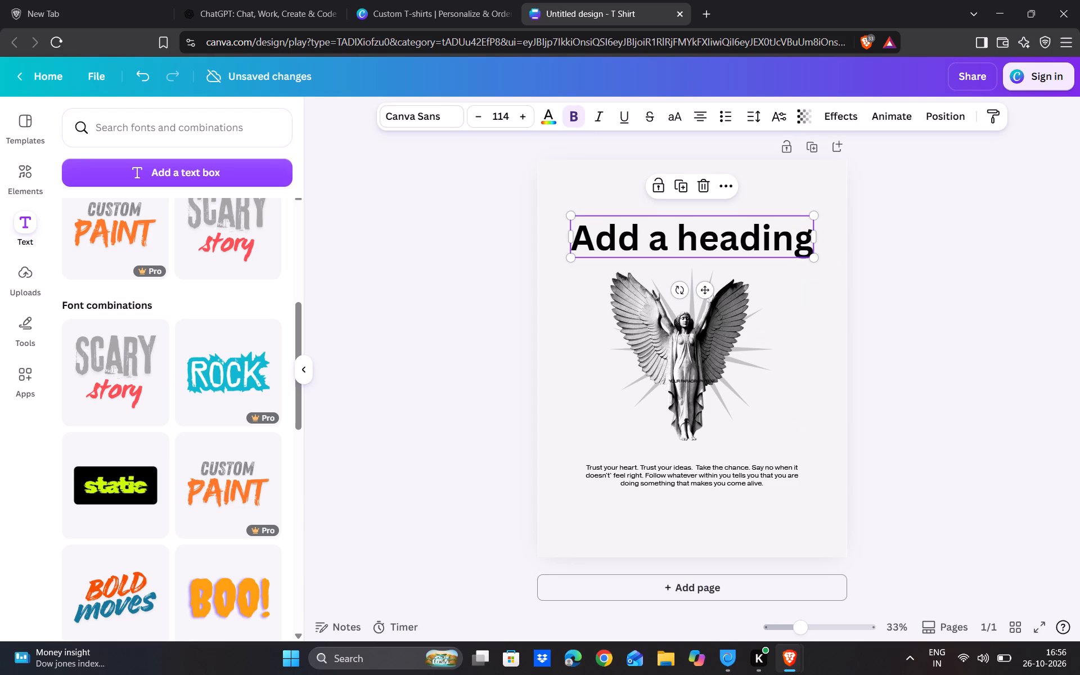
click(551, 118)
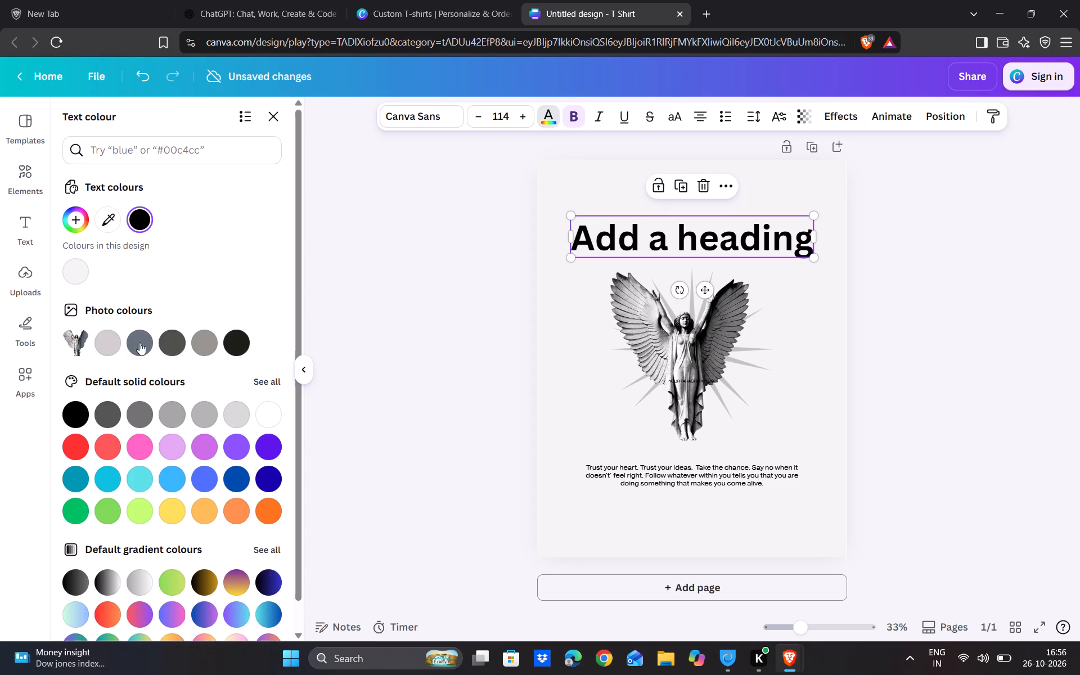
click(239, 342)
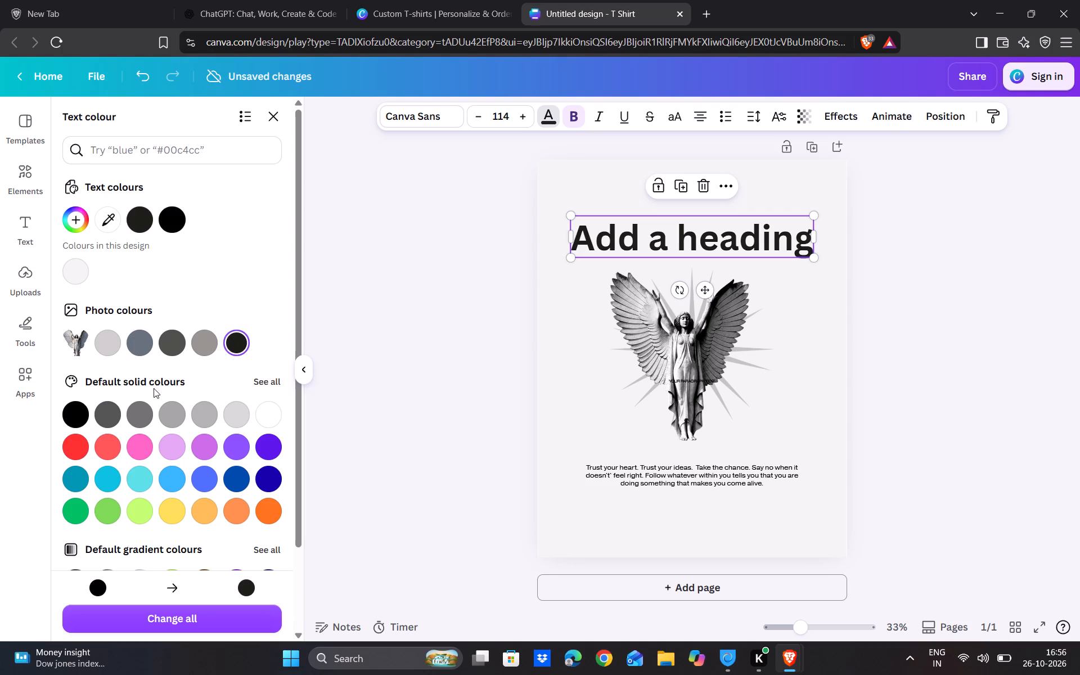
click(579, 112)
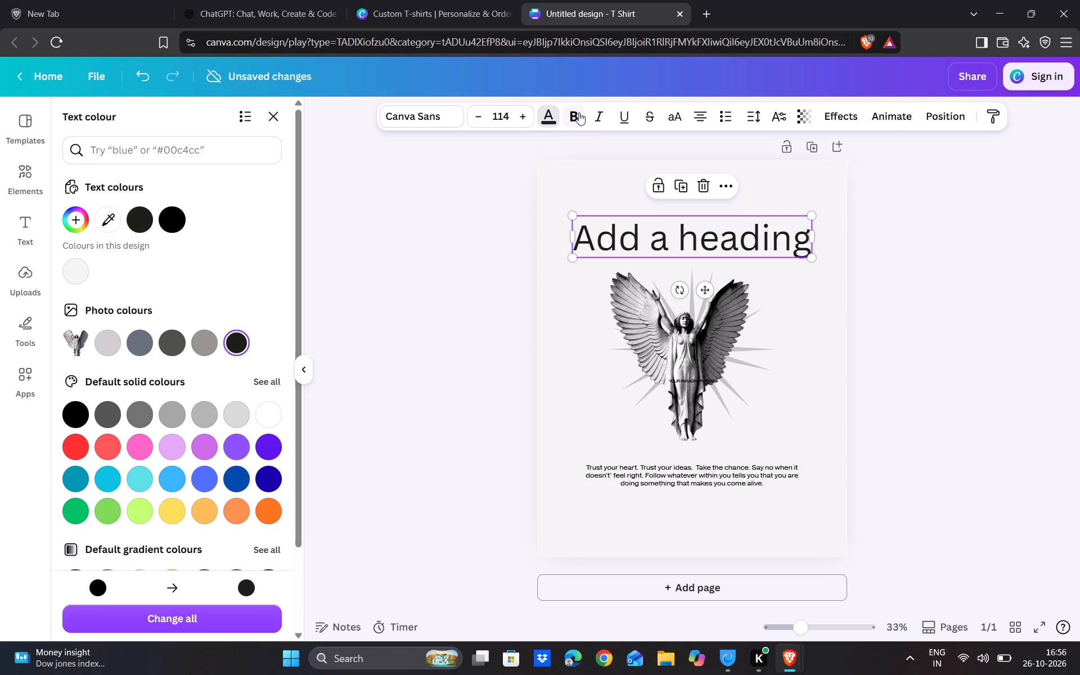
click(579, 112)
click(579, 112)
Apply the Western text effect to the heading.
click(803, 121)
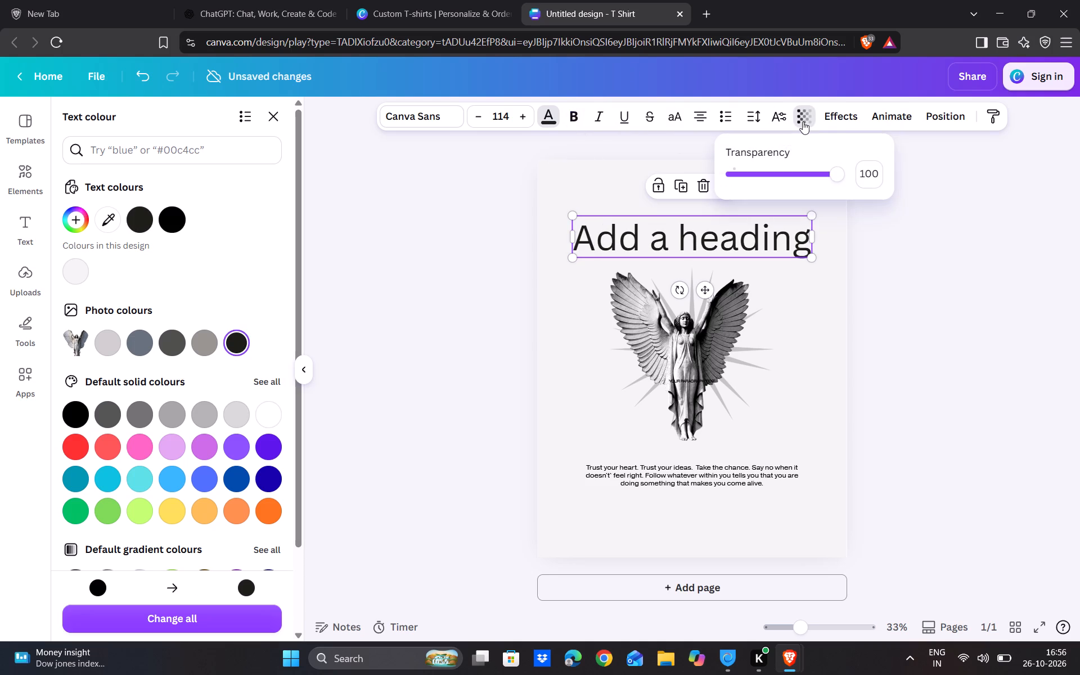
click(839, 119)
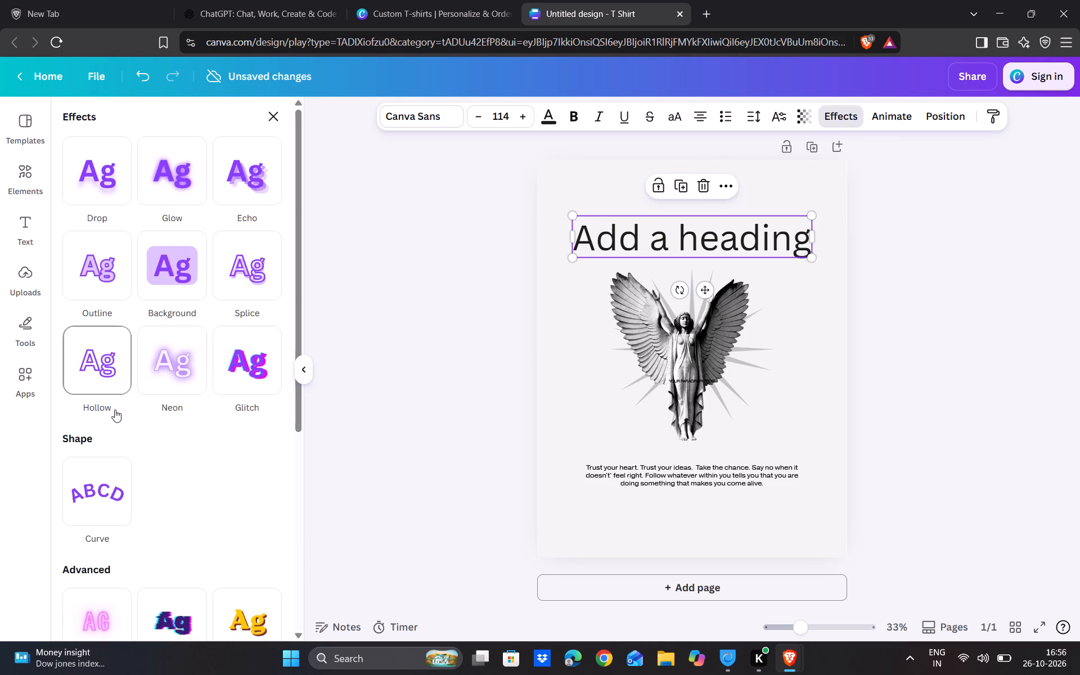
scroll(115, 409, down, 3)
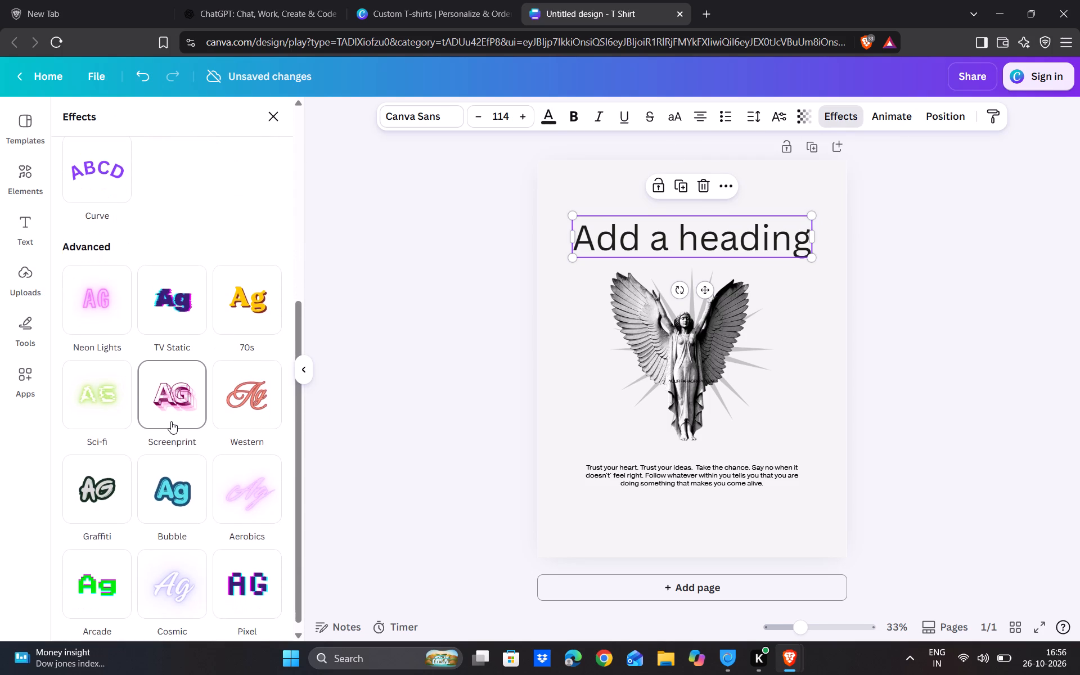
click(248, 397)
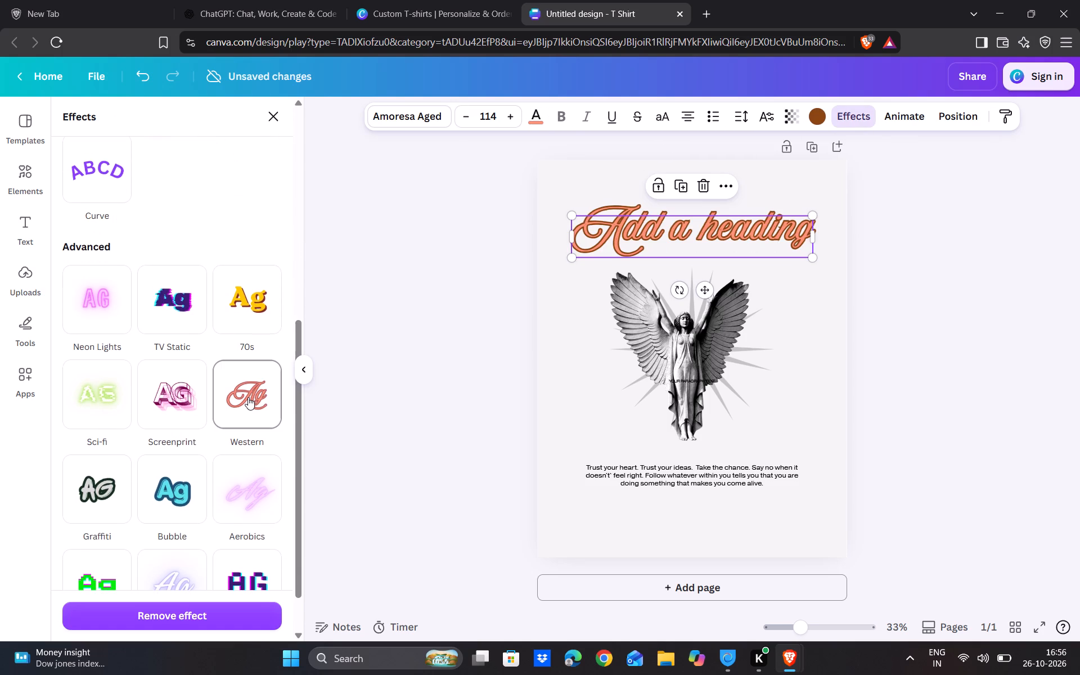
Replace the heading's text with "Dark member".
text(da)
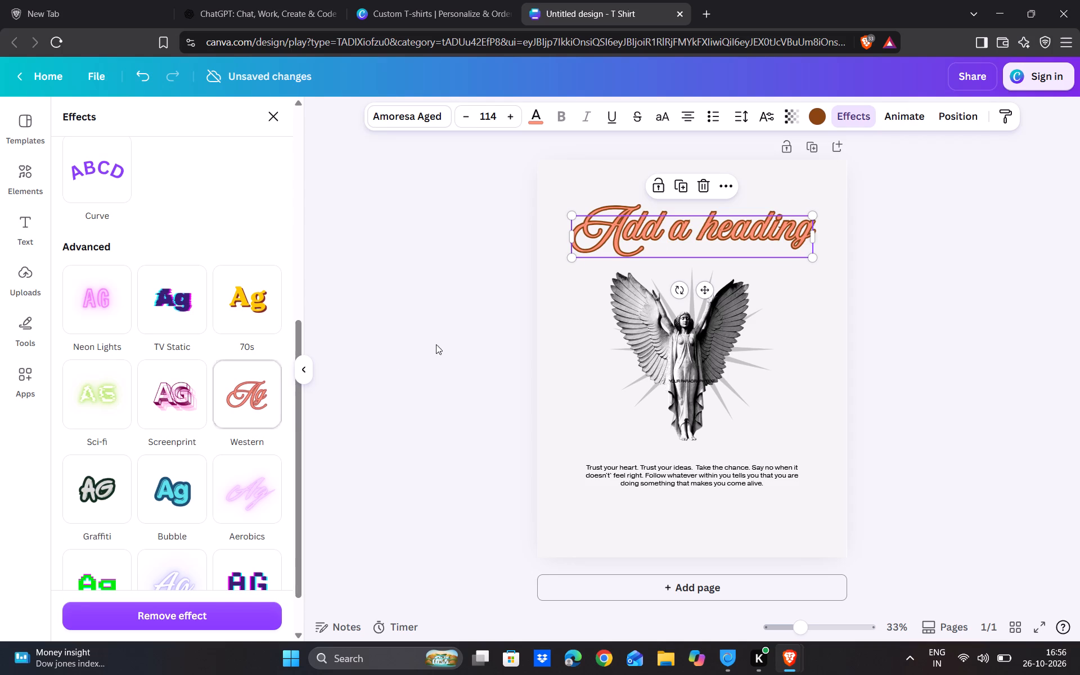
click(641, 238)
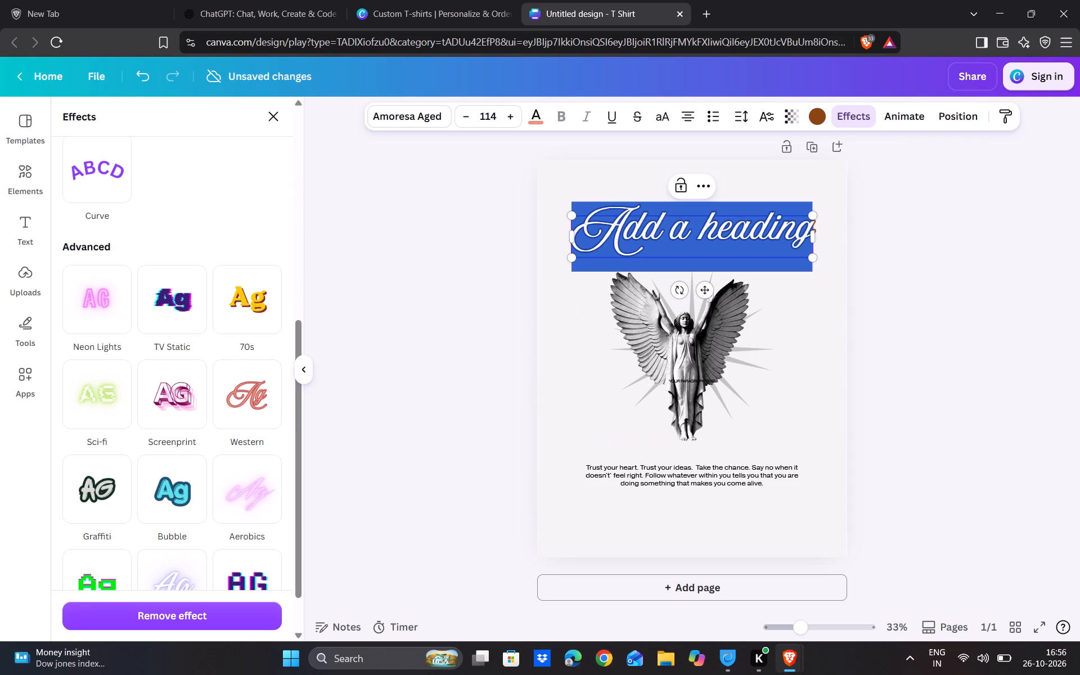
click(703, 188)
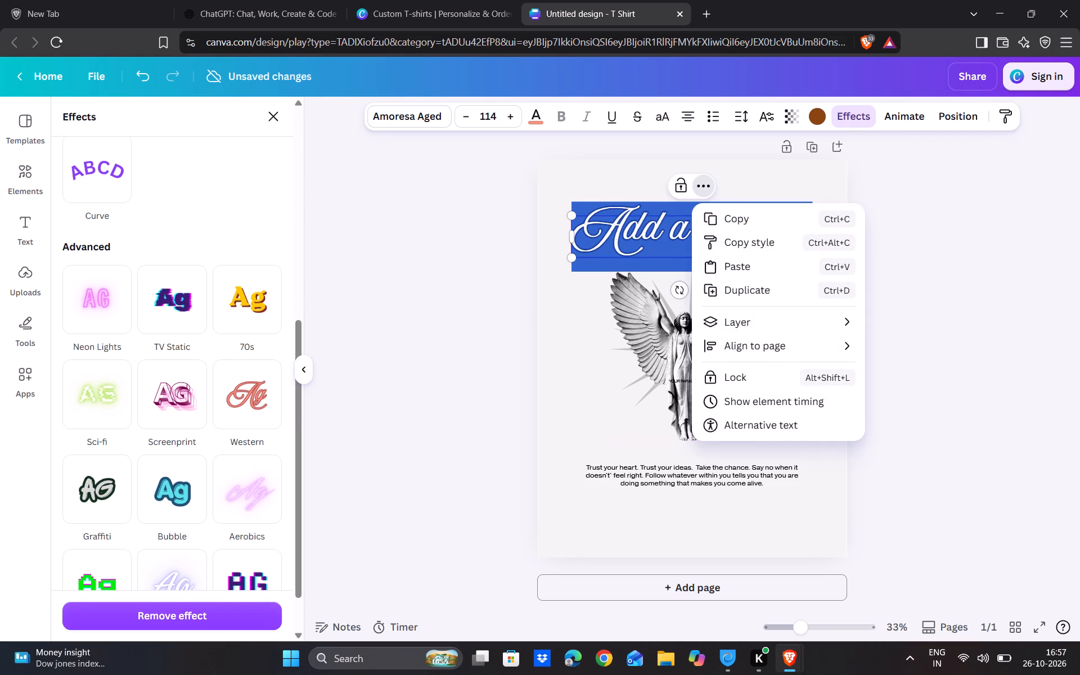
click(619, 247)
click(603, 240)
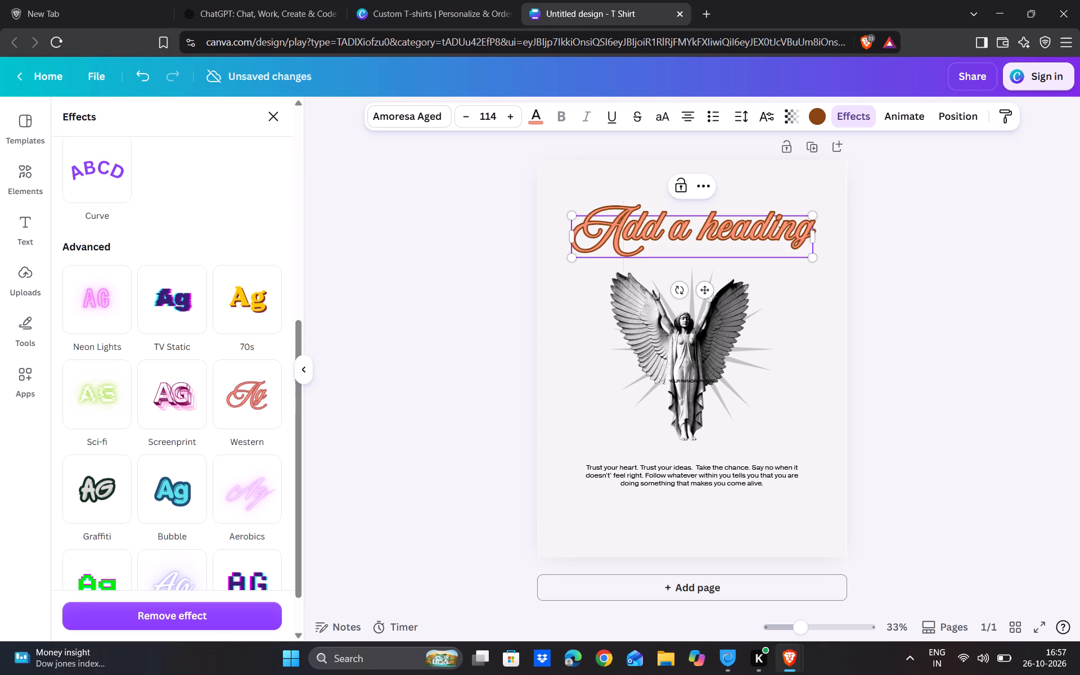
click(539, 119)
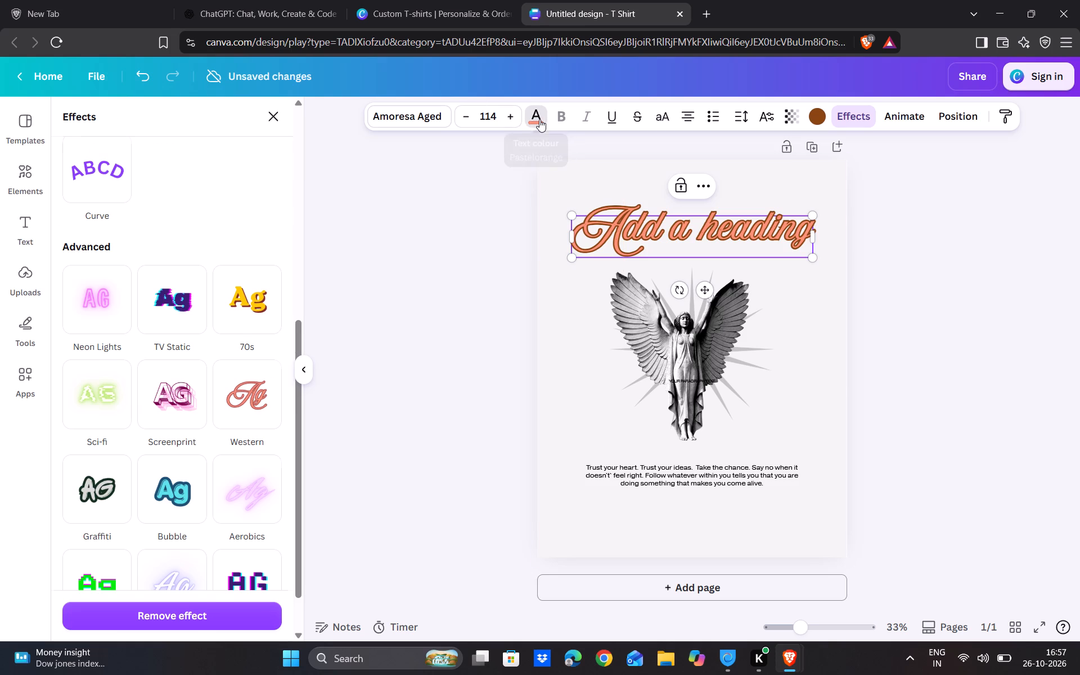
click(602, 224)
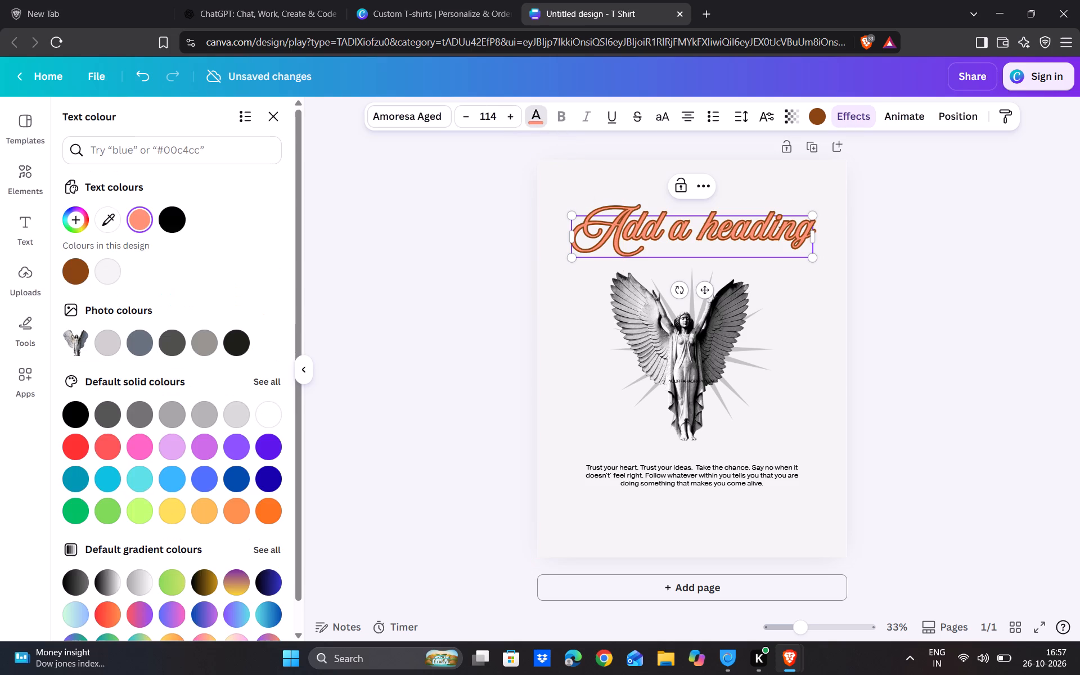
text(da)
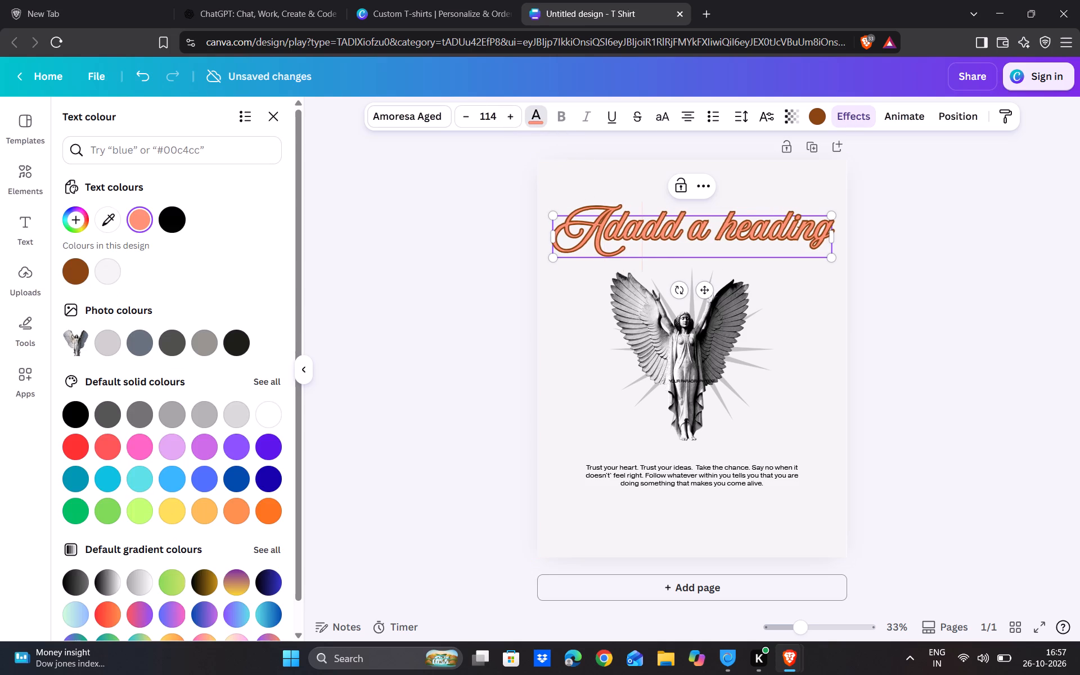
key(BackSpace)
key(BackSpace)
key(BackSpace)
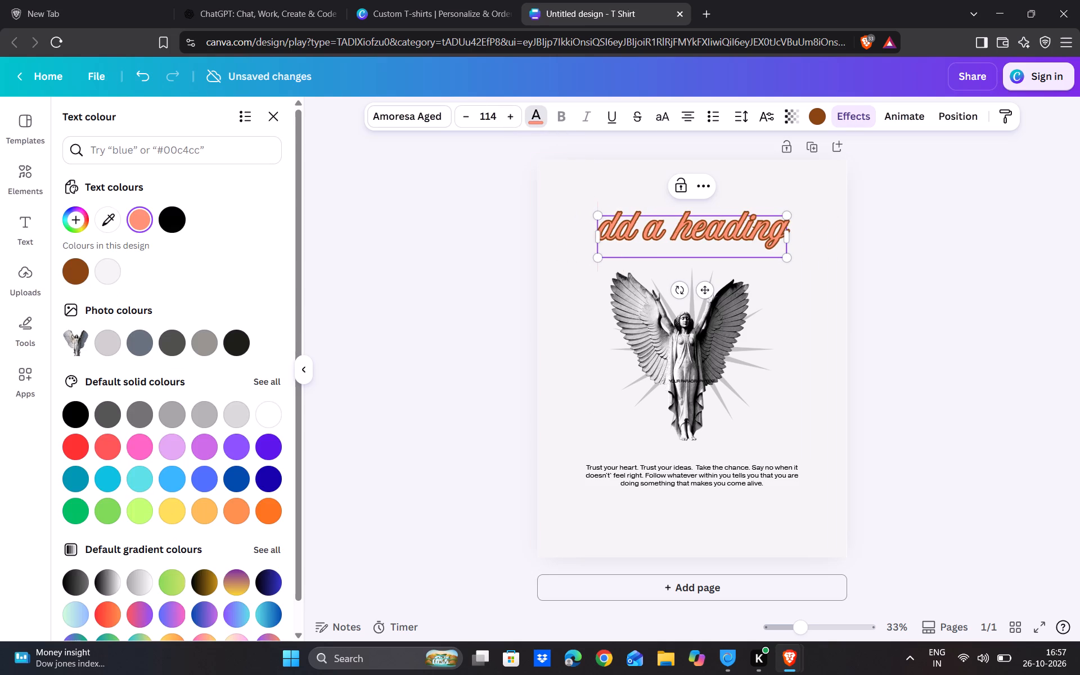
click(786, 229)
key(BackSpace)
key(BackSpace)
key(BackSpace)
key(BackSpace)
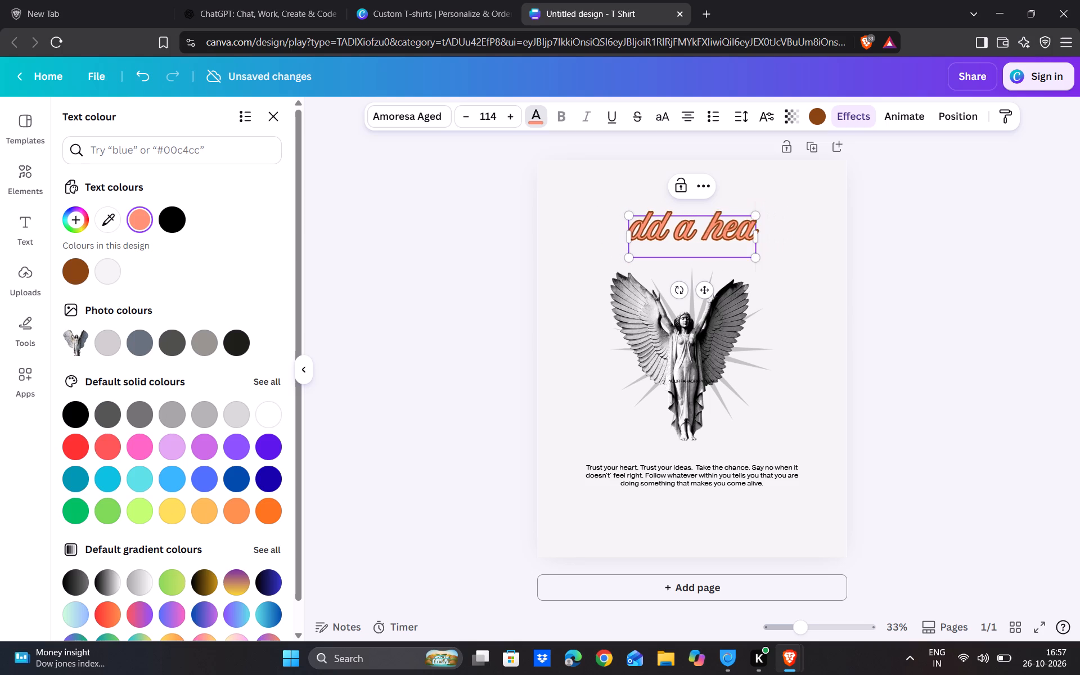
key(BackSpace)
key(BackSpace)
key(BackSpace)
key(BackSpace)
key(BackSpace)
key(BackSpace)
key(BackSpace)
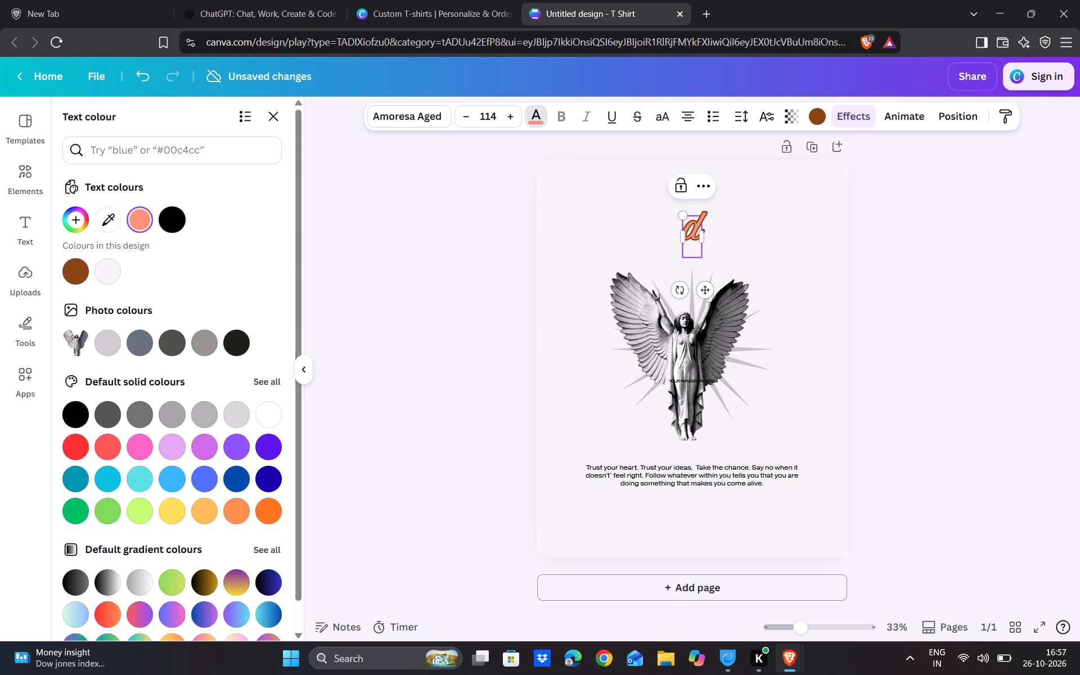
key(BackSpace)
key(d)
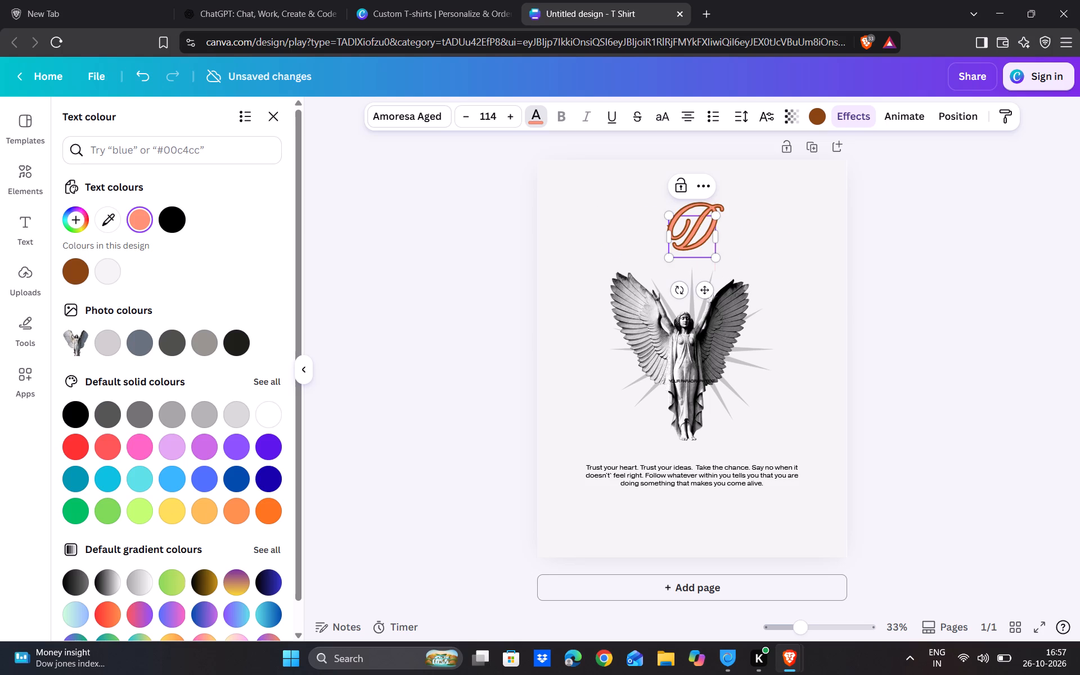
text(AE)
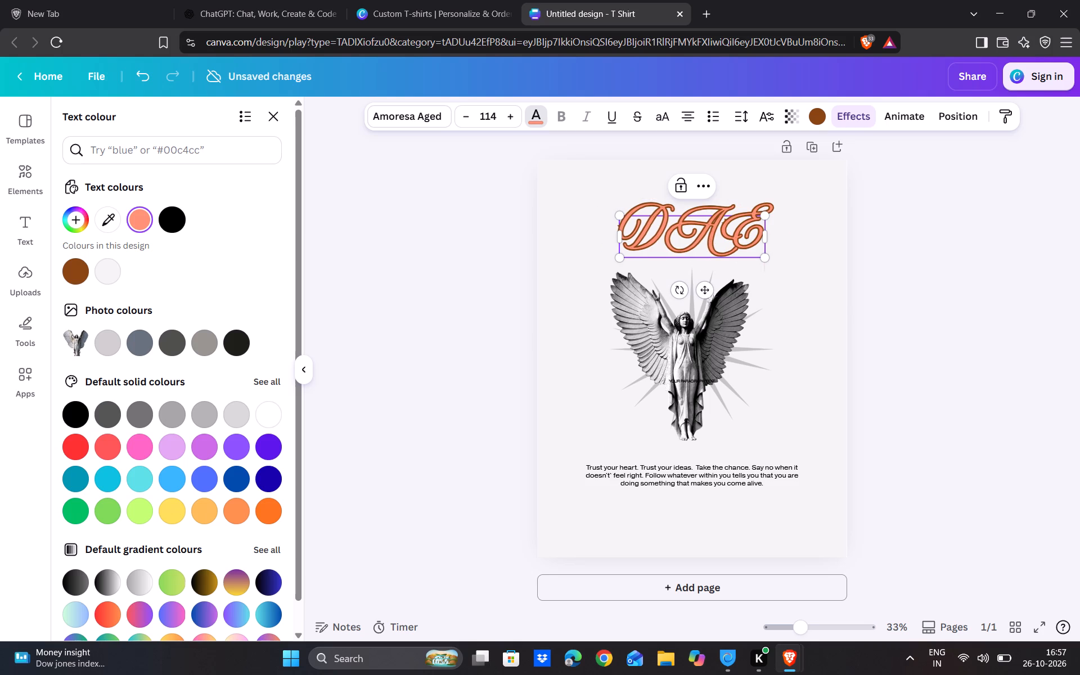
key(BackSpace)
key(BackSpace)
text(ar)
text(k member)
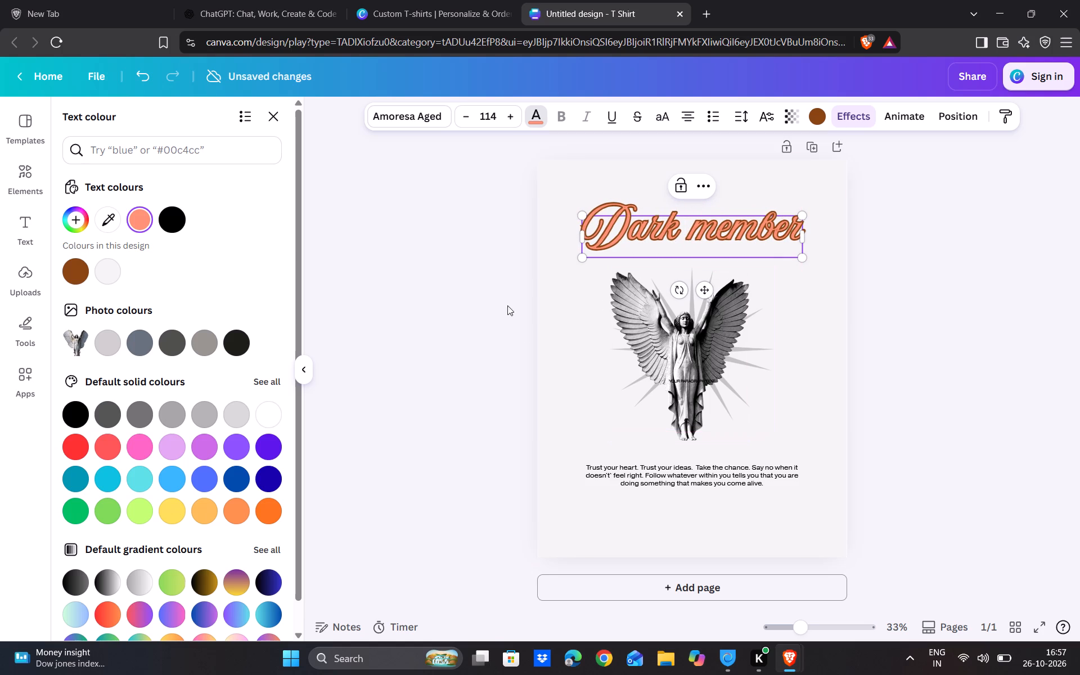
Try to recolour the "Dark member" heading with the near-black photo colour.
double_click(234, 348)
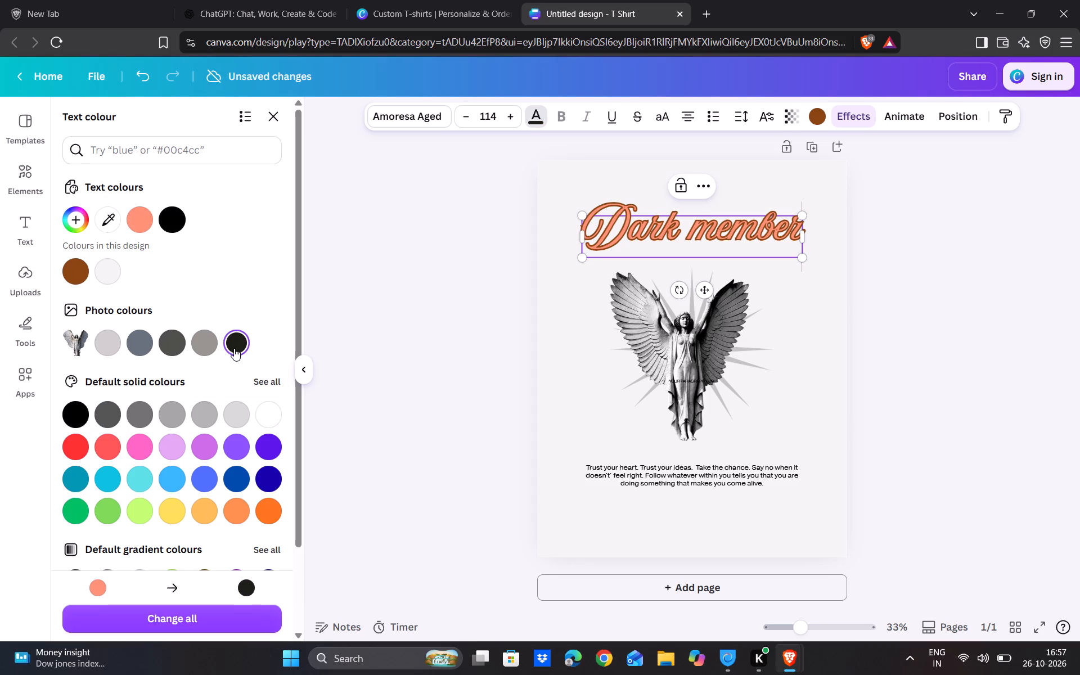
click(234, 348)
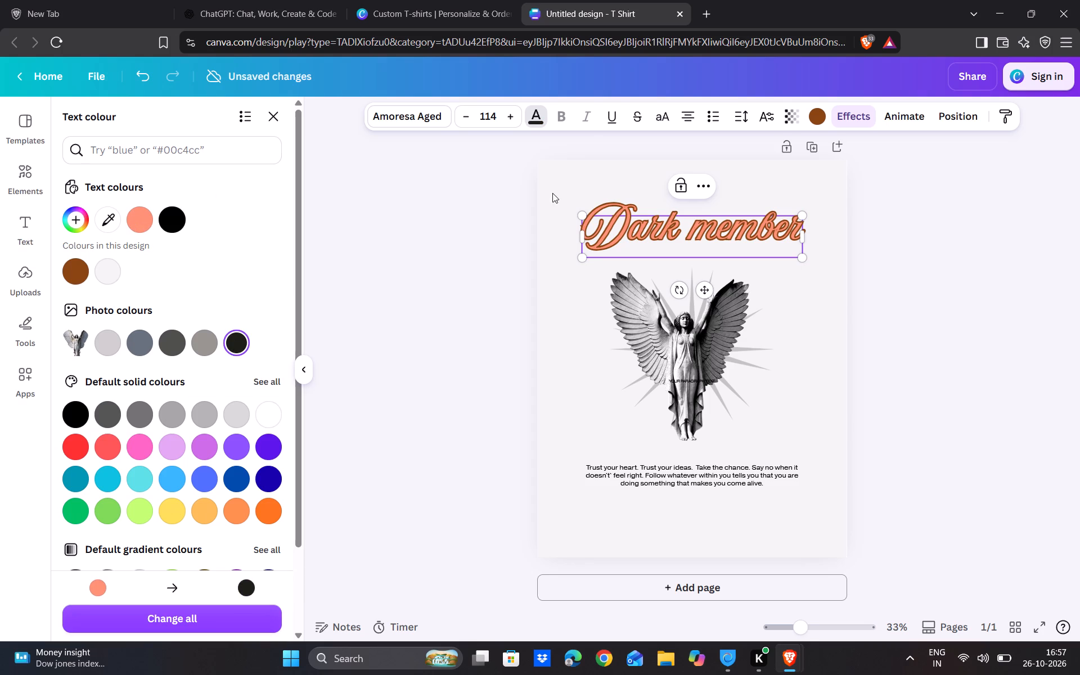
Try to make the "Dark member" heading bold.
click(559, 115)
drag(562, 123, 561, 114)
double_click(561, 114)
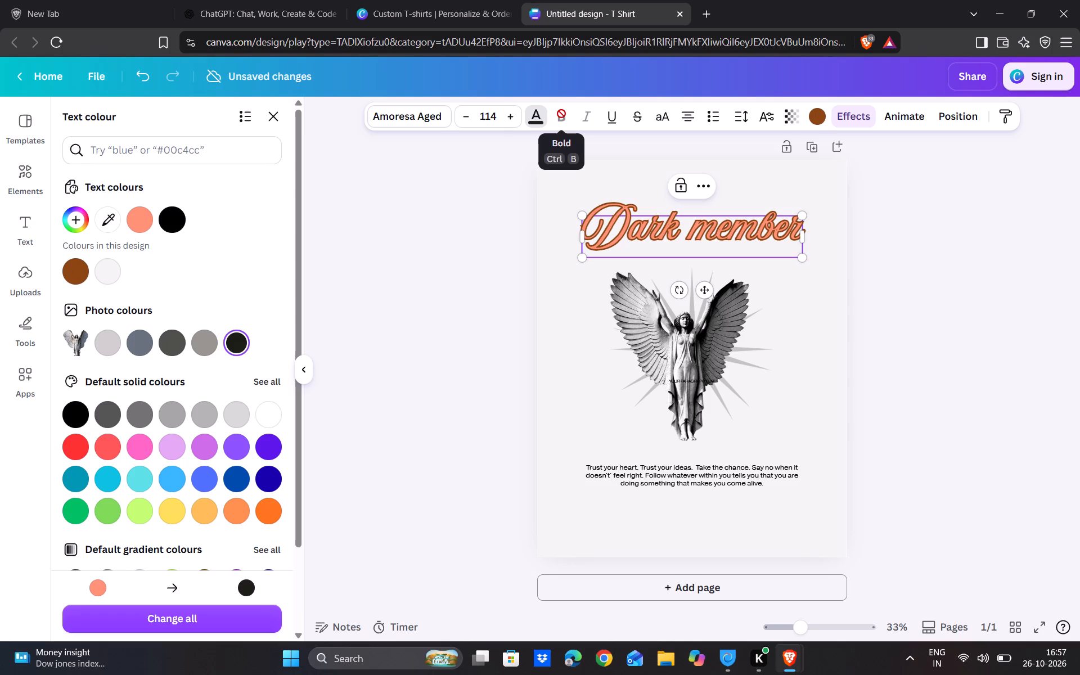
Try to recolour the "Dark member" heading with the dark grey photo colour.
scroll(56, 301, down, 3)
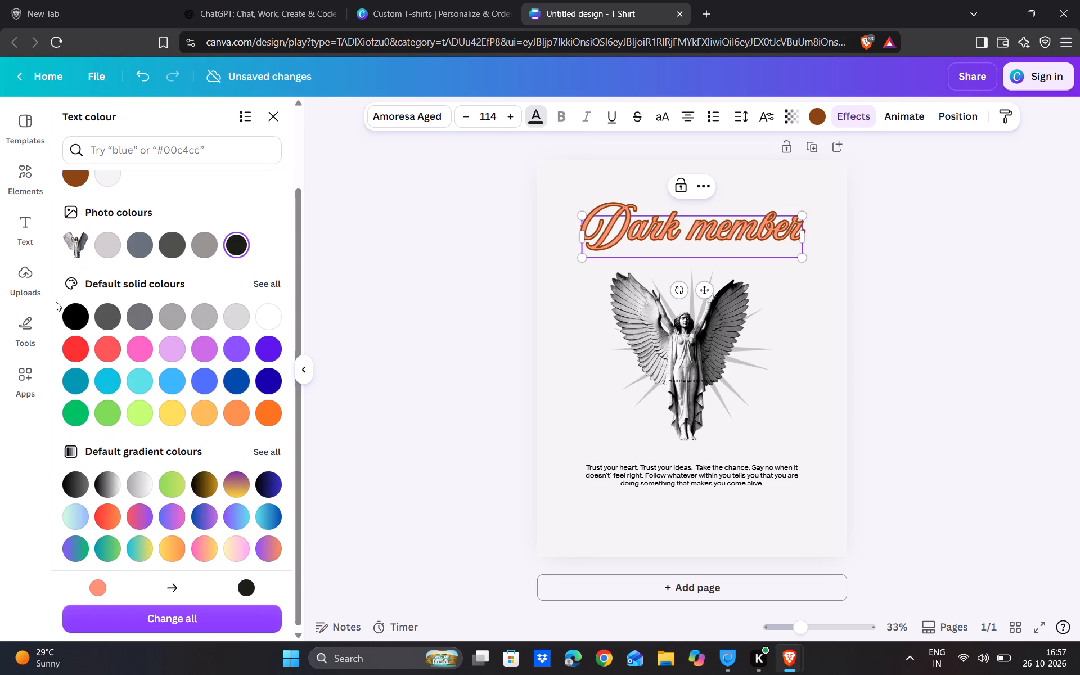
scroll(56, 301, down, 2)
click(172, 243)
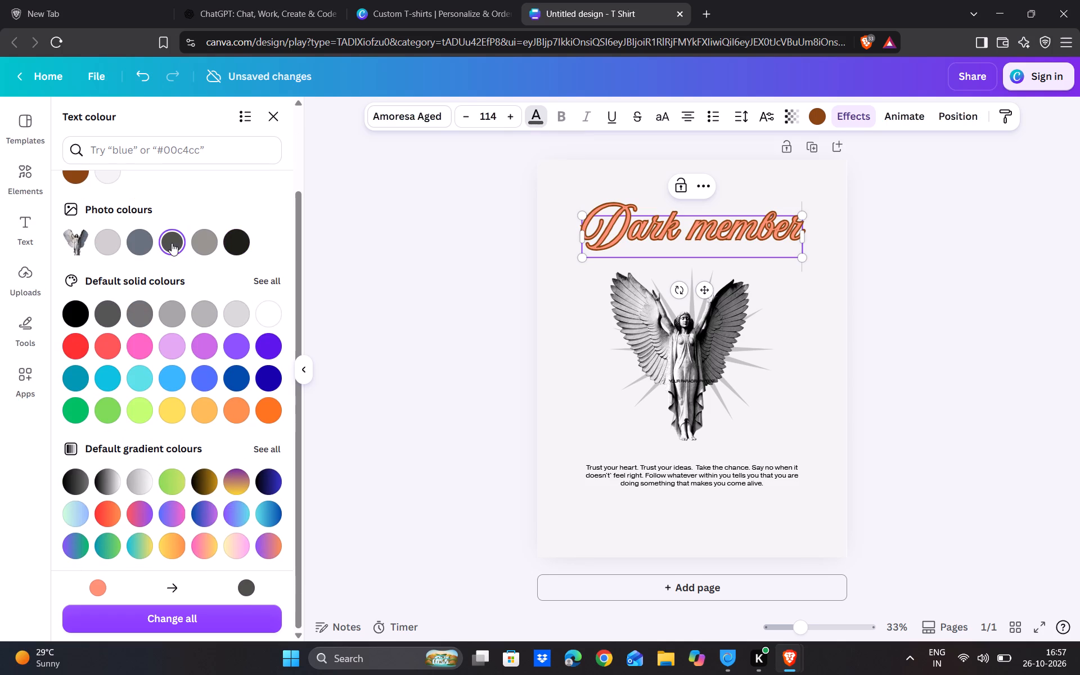
Choose black #000000 as the text colour for the "Dark member" heading.
scroll(178, 258, up, 4)
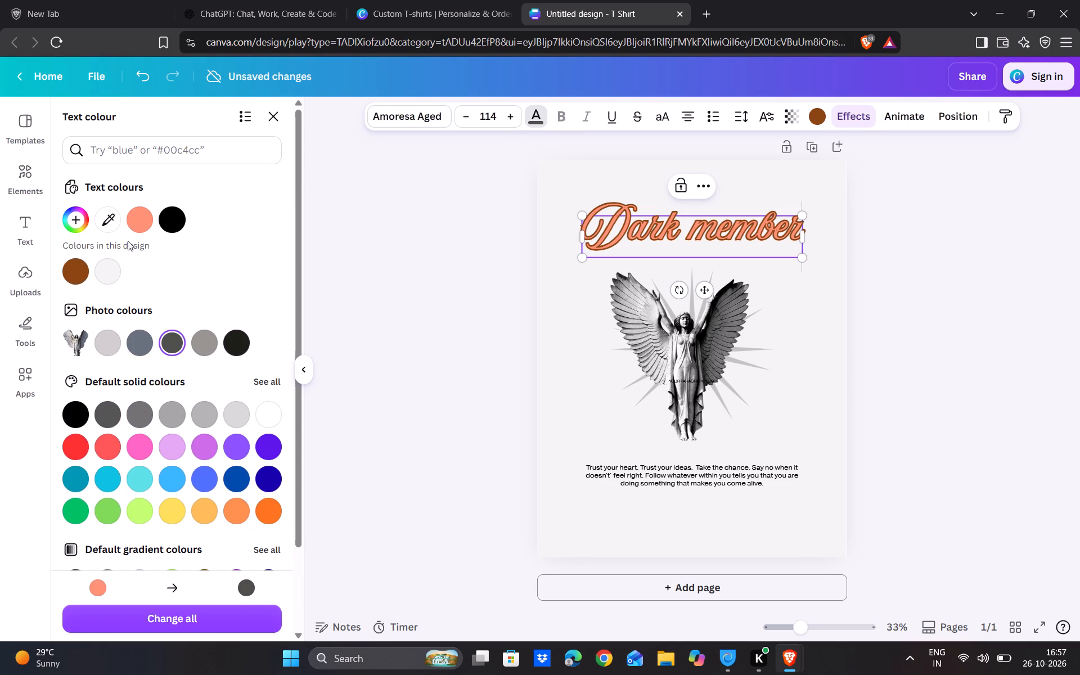
click(105, 190)
click(164, 217)
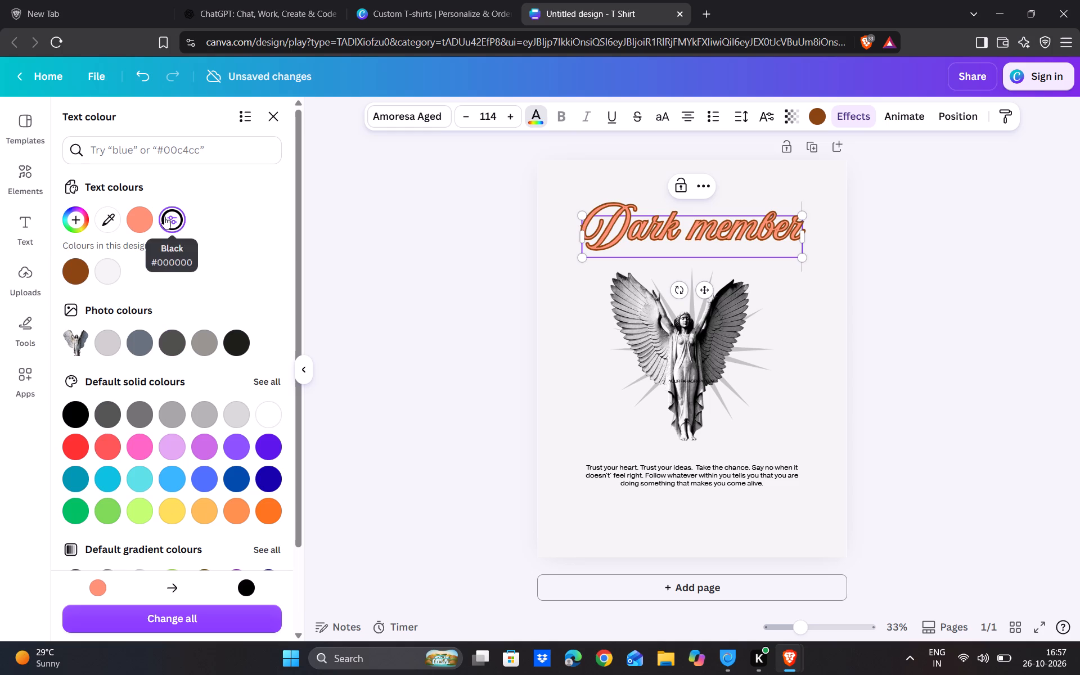
click(164, 217)
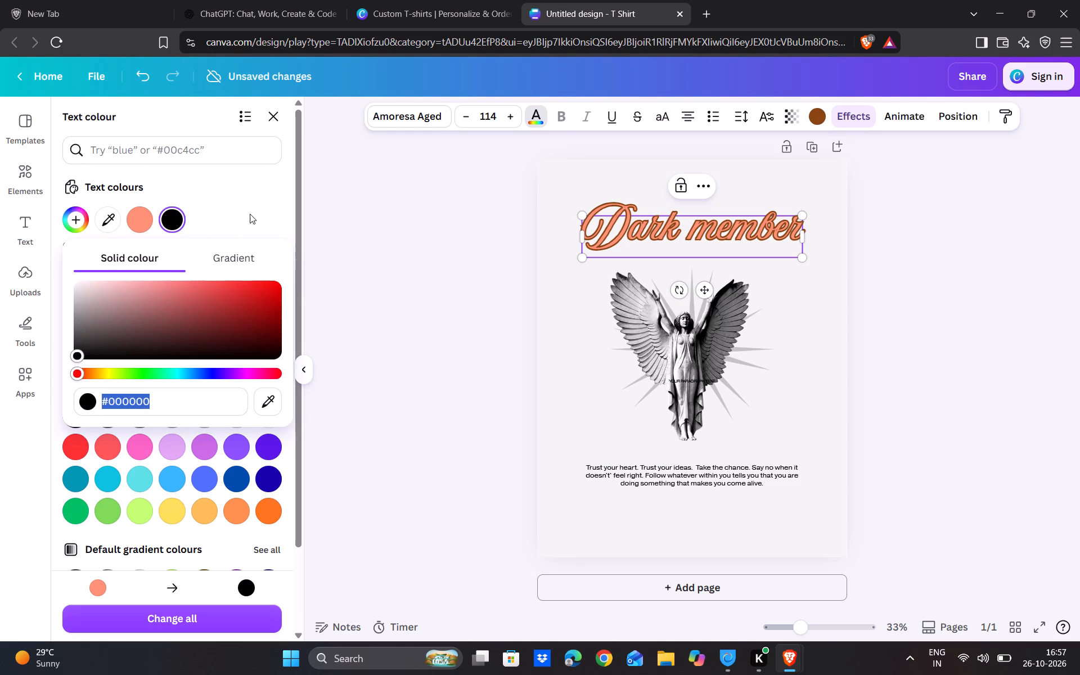
click(312, 365)
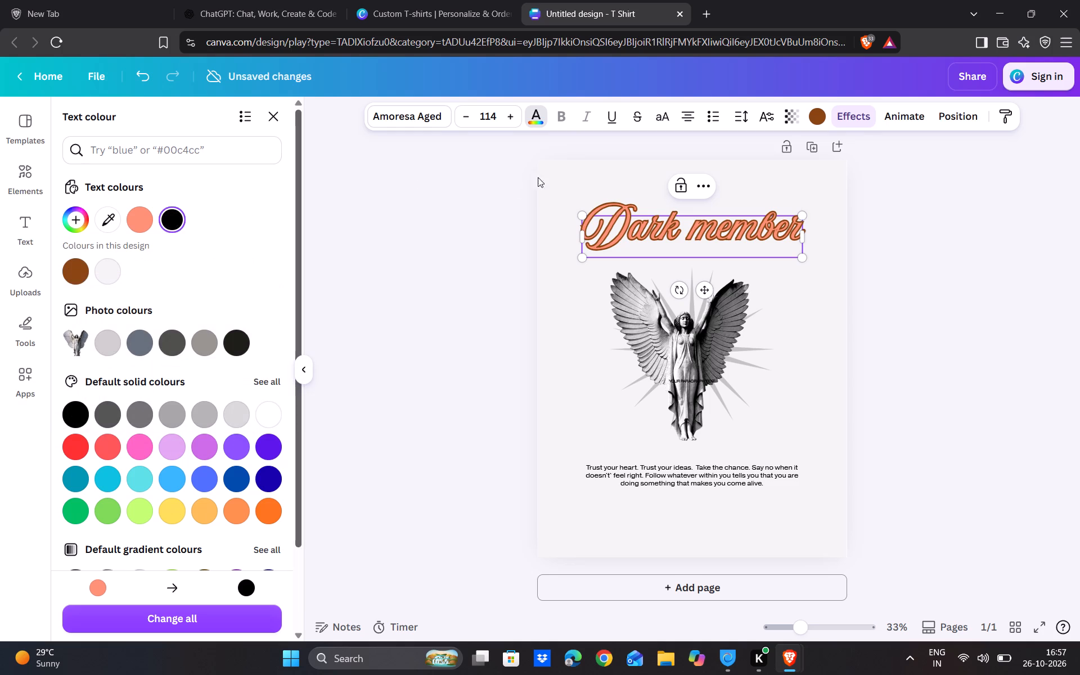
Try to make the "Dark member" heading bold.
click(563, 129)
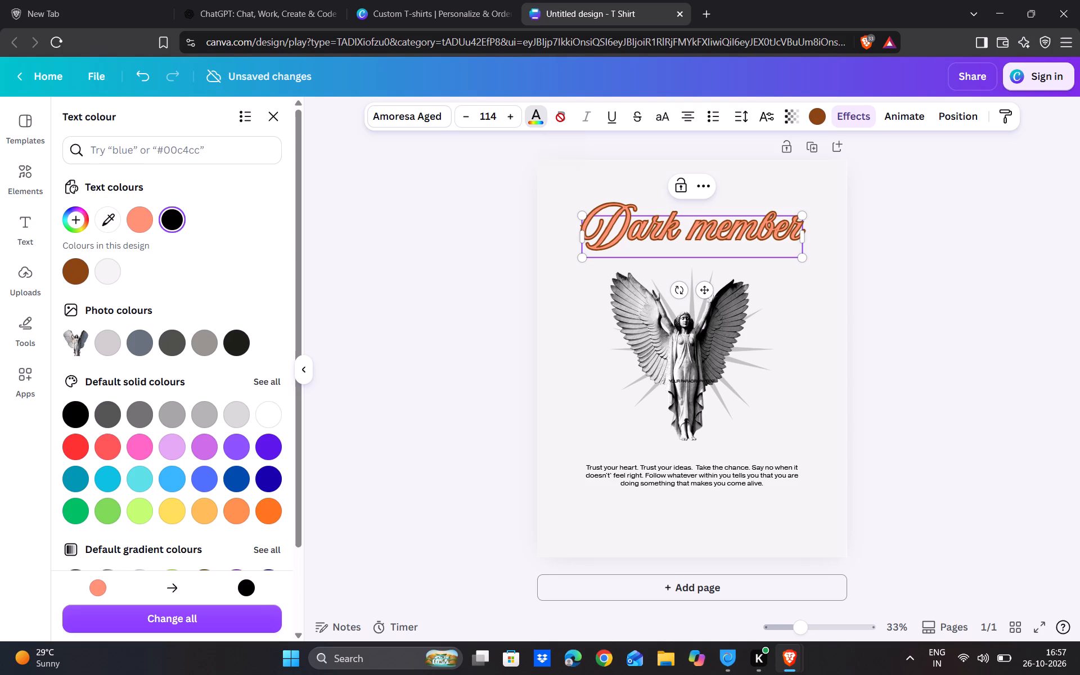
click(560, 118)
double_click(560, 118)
Change all uses of the heading's salmon colour on the page to black.
scroll(161, 445, down, 5)
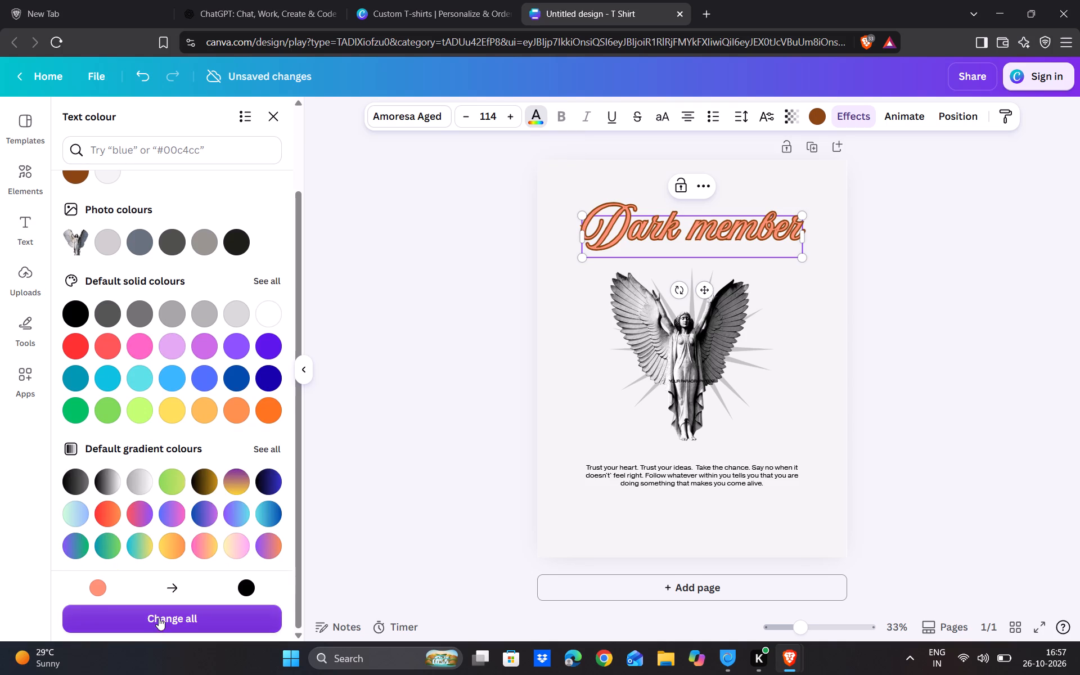
click(159, 618)
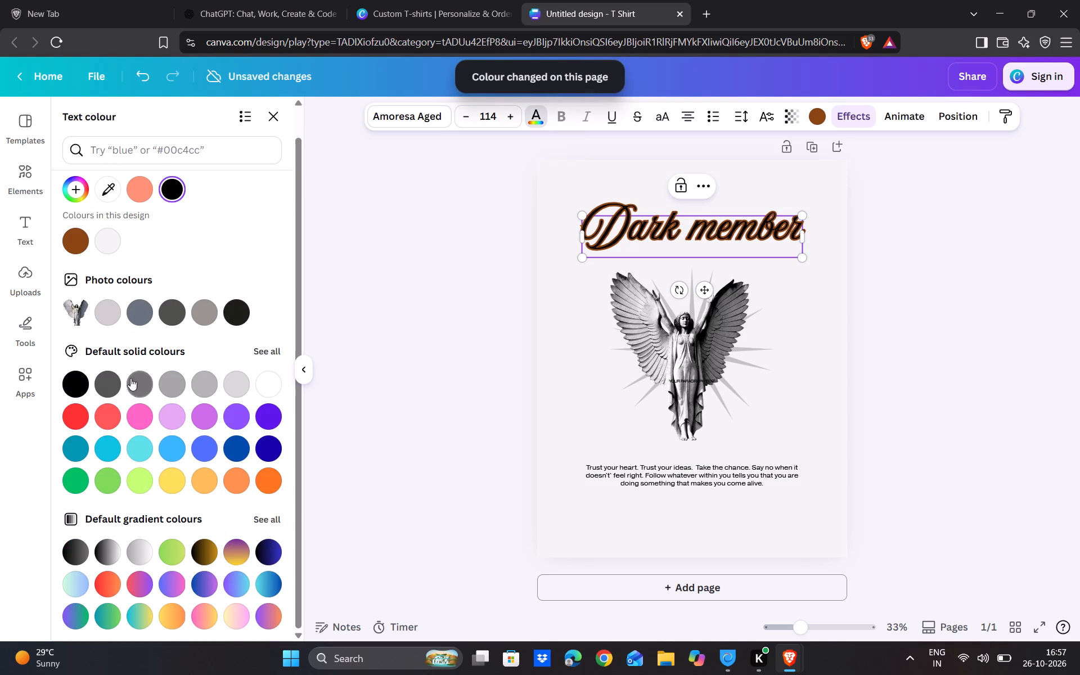
click(274, 110)
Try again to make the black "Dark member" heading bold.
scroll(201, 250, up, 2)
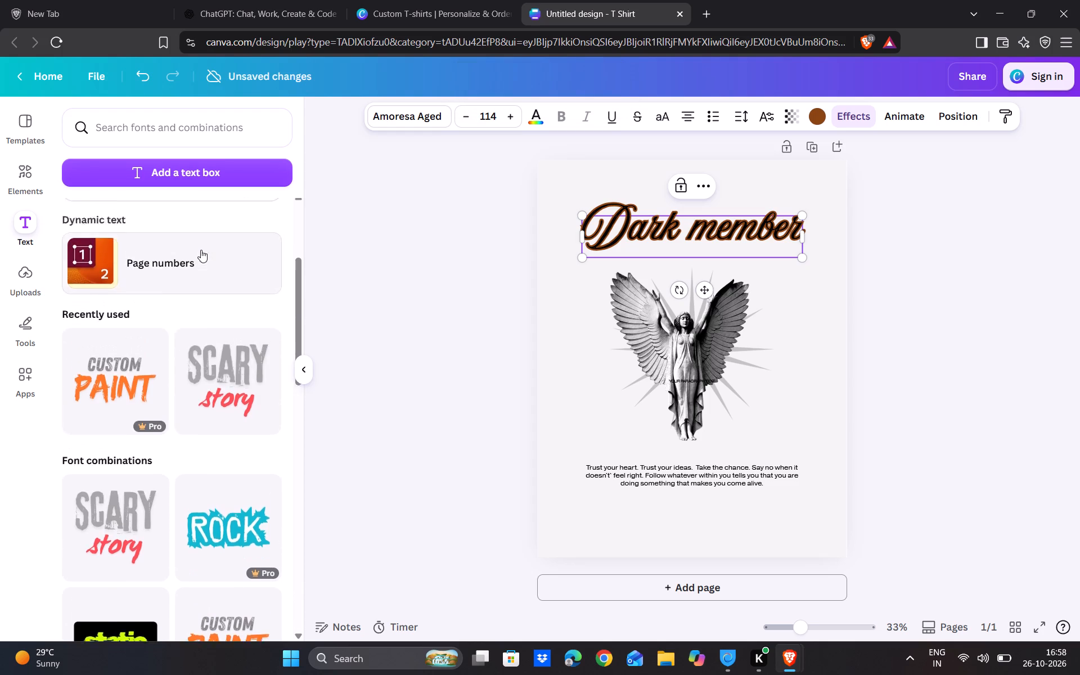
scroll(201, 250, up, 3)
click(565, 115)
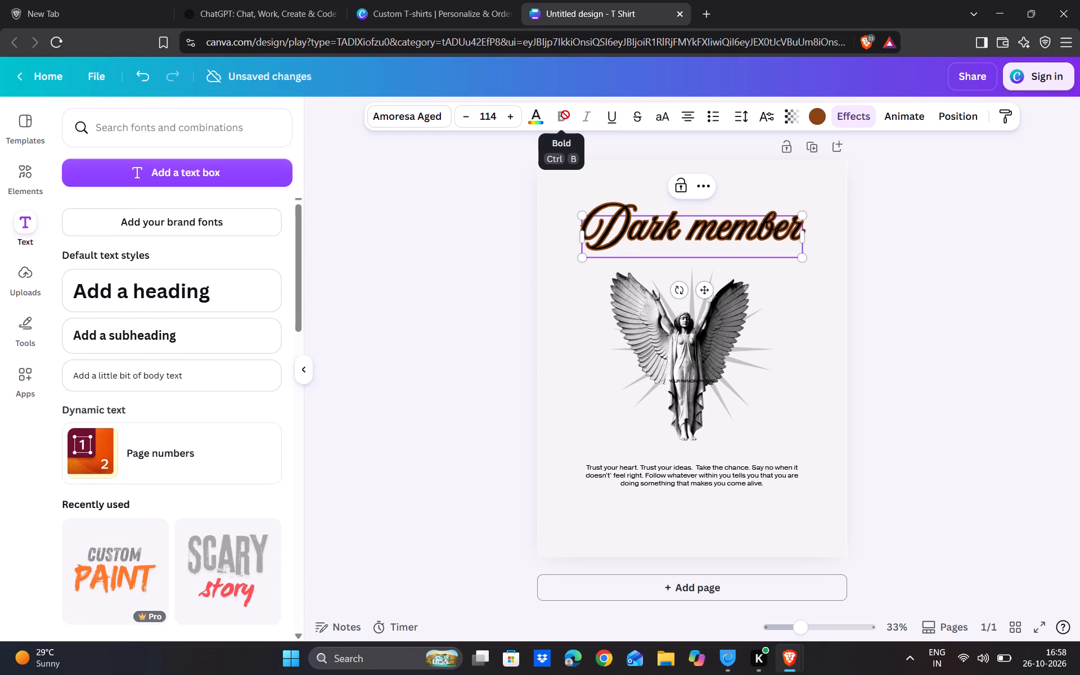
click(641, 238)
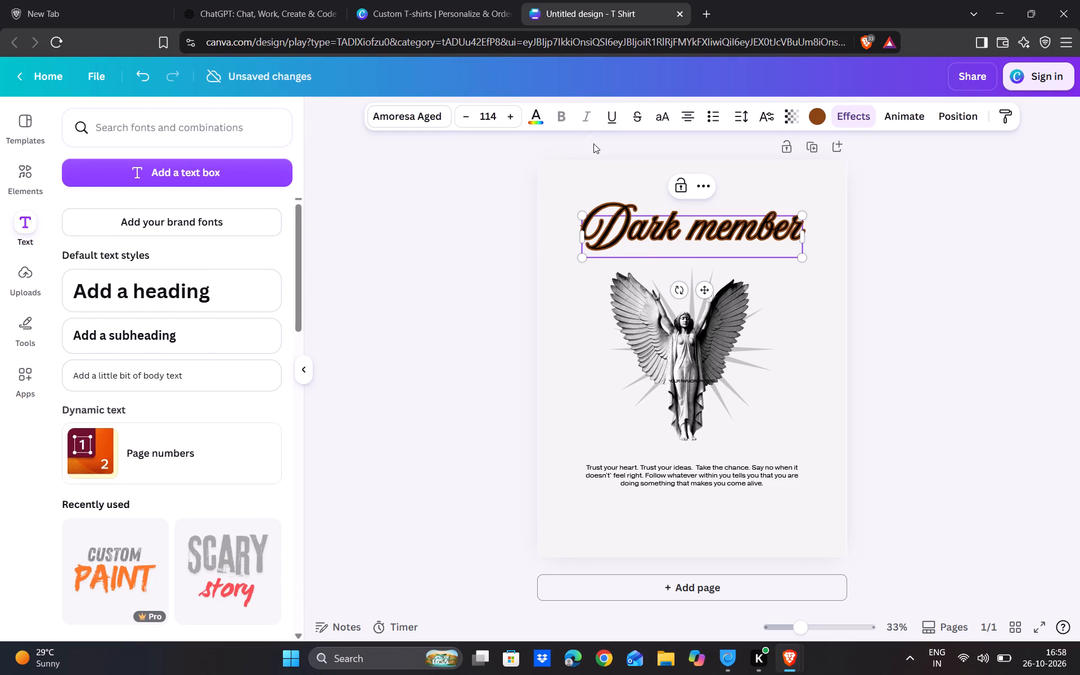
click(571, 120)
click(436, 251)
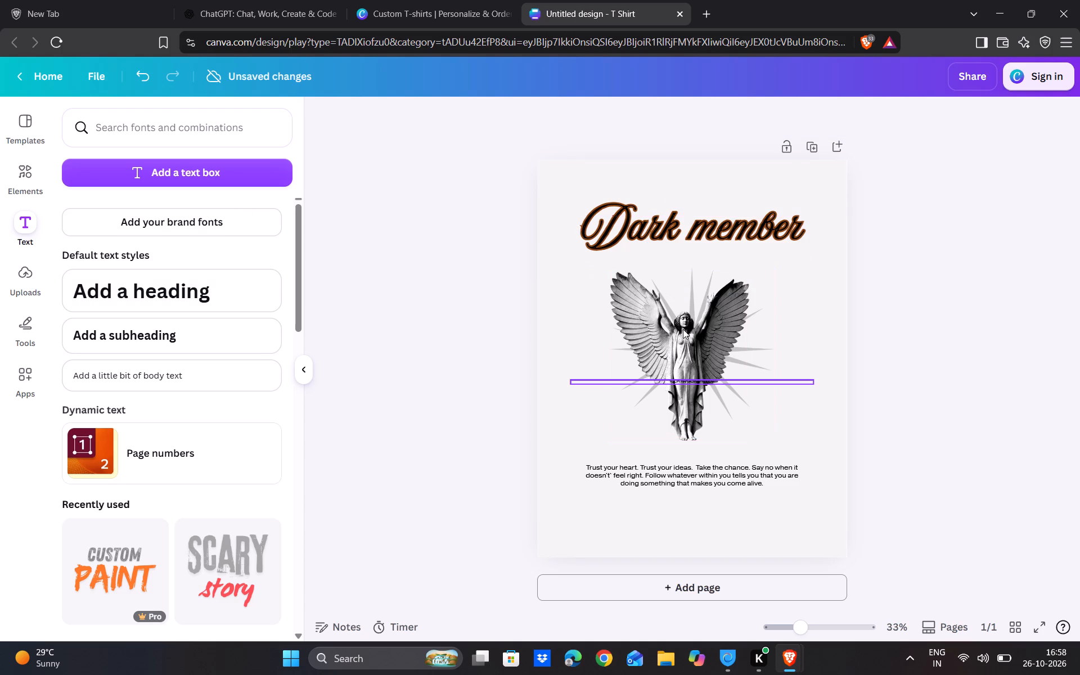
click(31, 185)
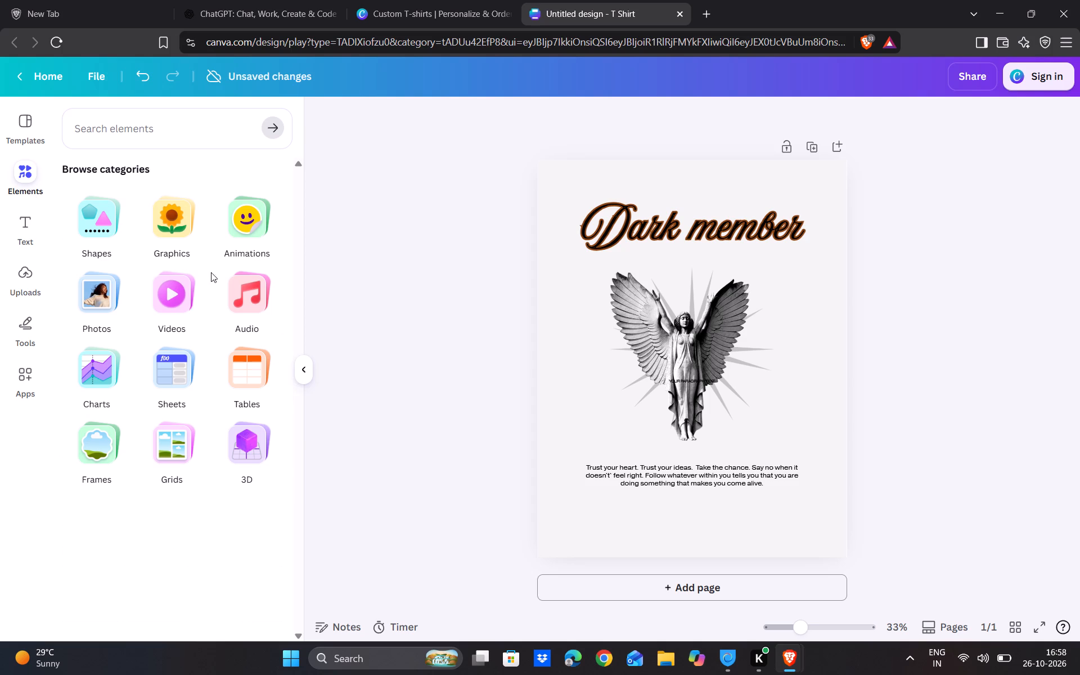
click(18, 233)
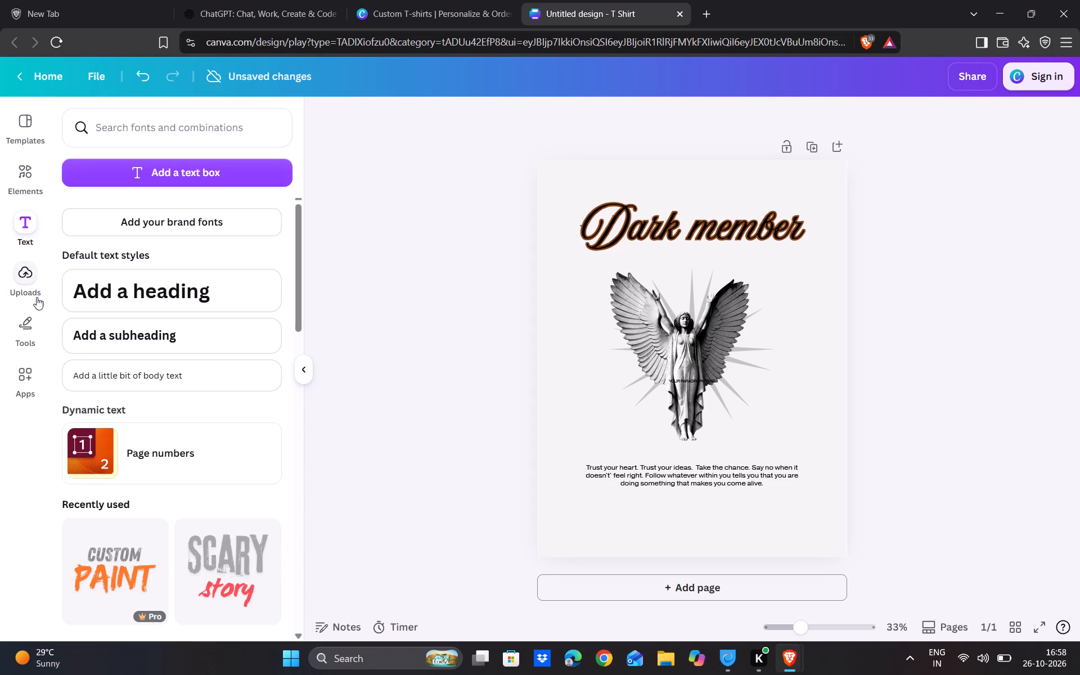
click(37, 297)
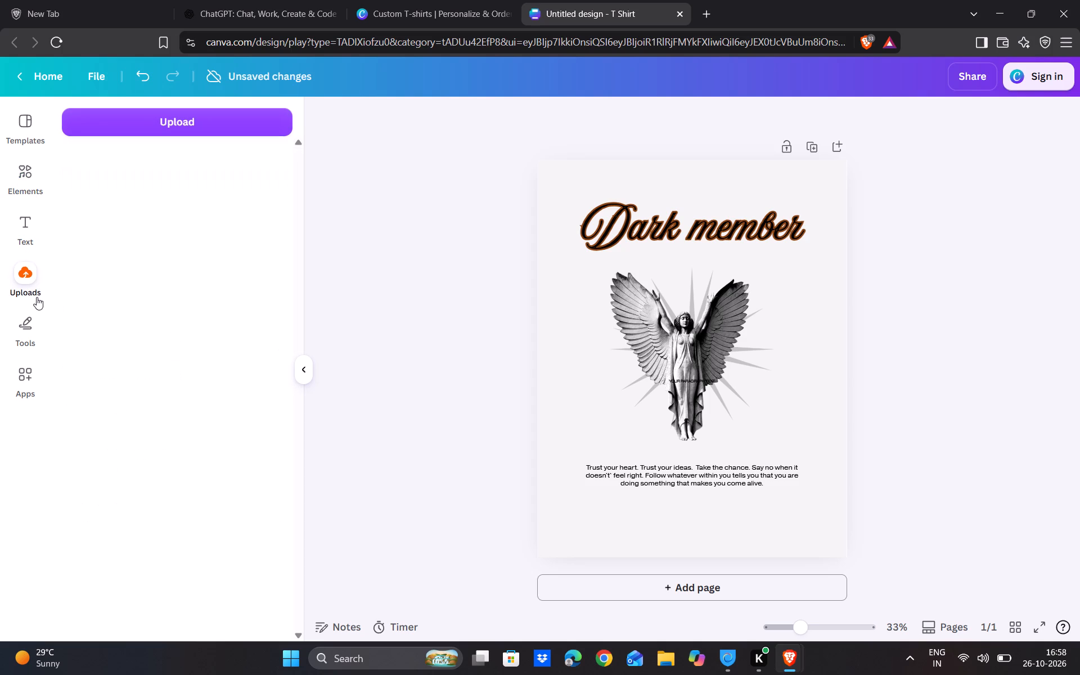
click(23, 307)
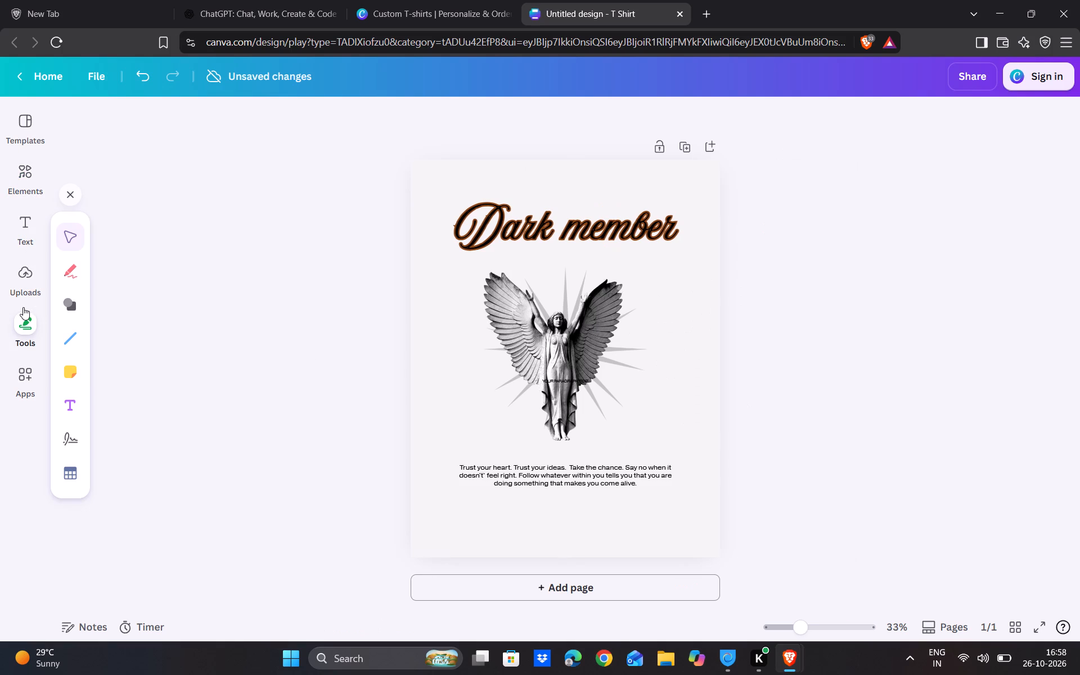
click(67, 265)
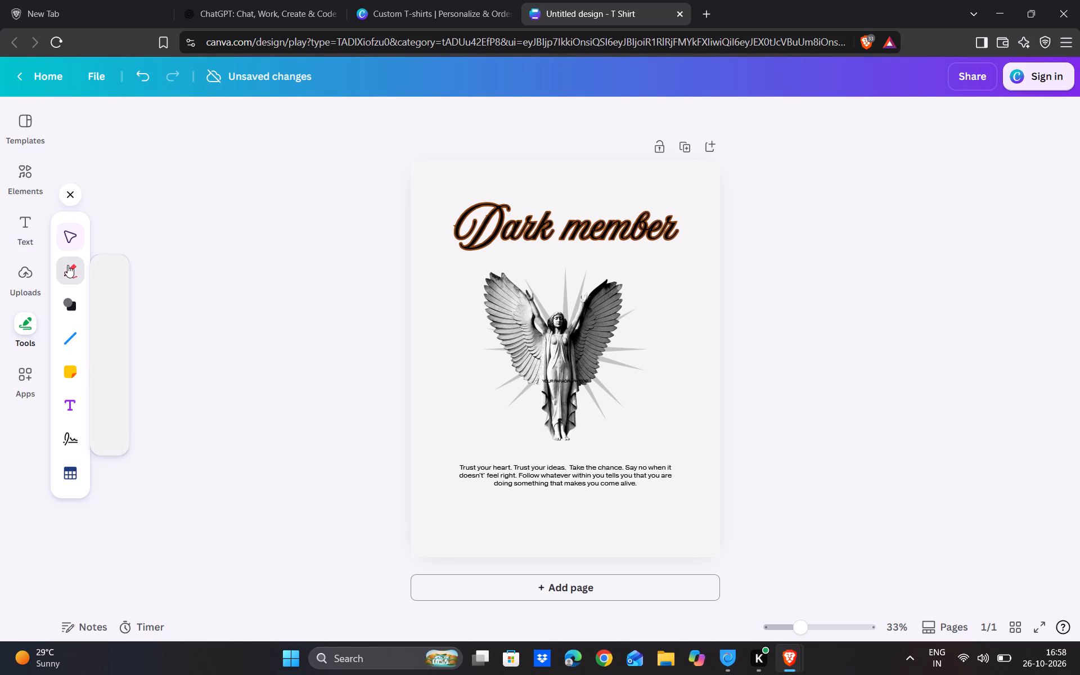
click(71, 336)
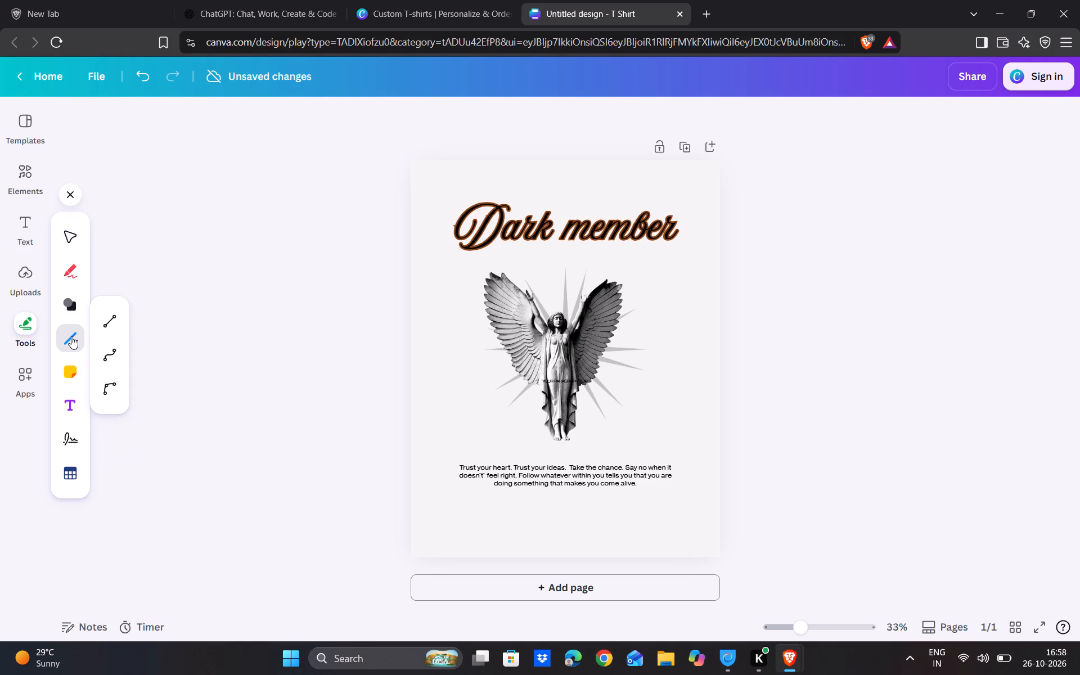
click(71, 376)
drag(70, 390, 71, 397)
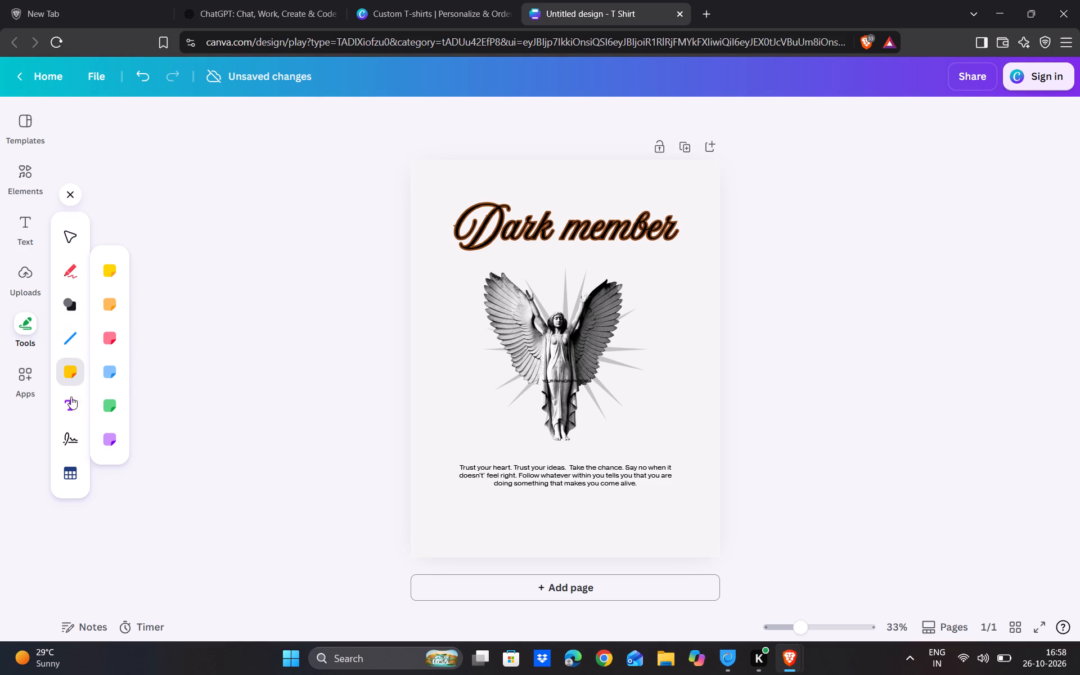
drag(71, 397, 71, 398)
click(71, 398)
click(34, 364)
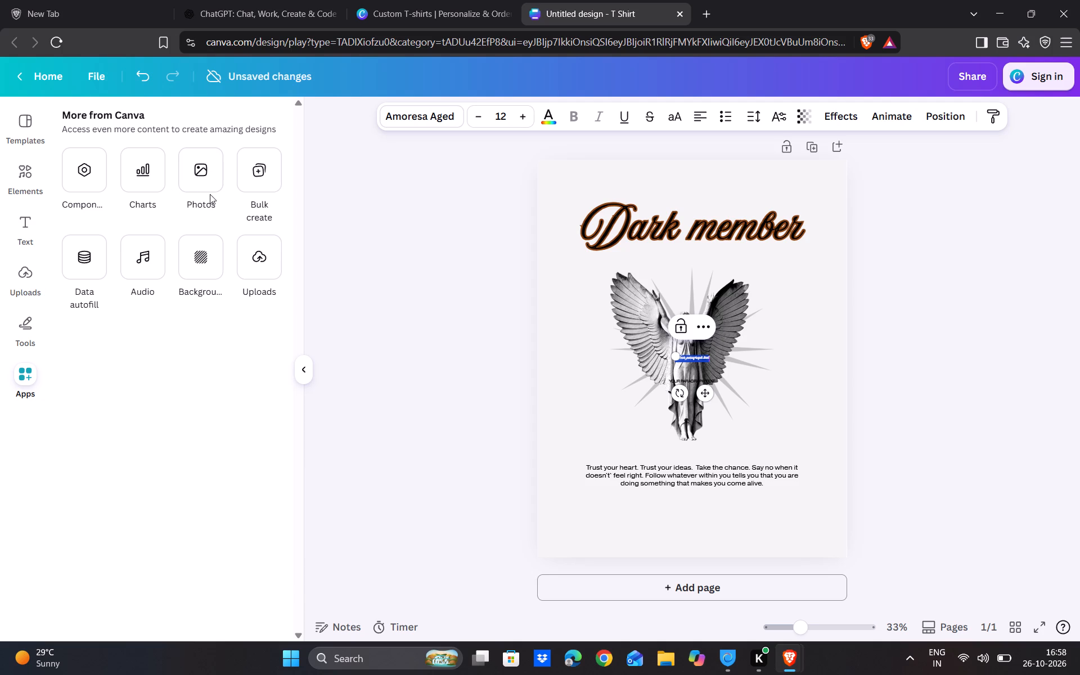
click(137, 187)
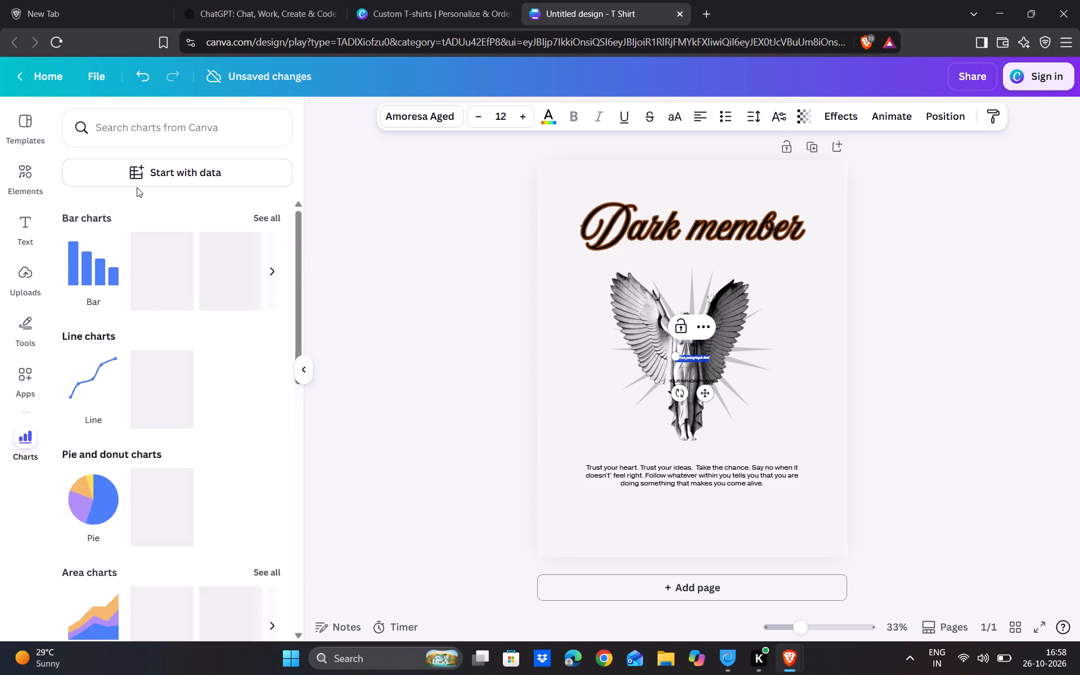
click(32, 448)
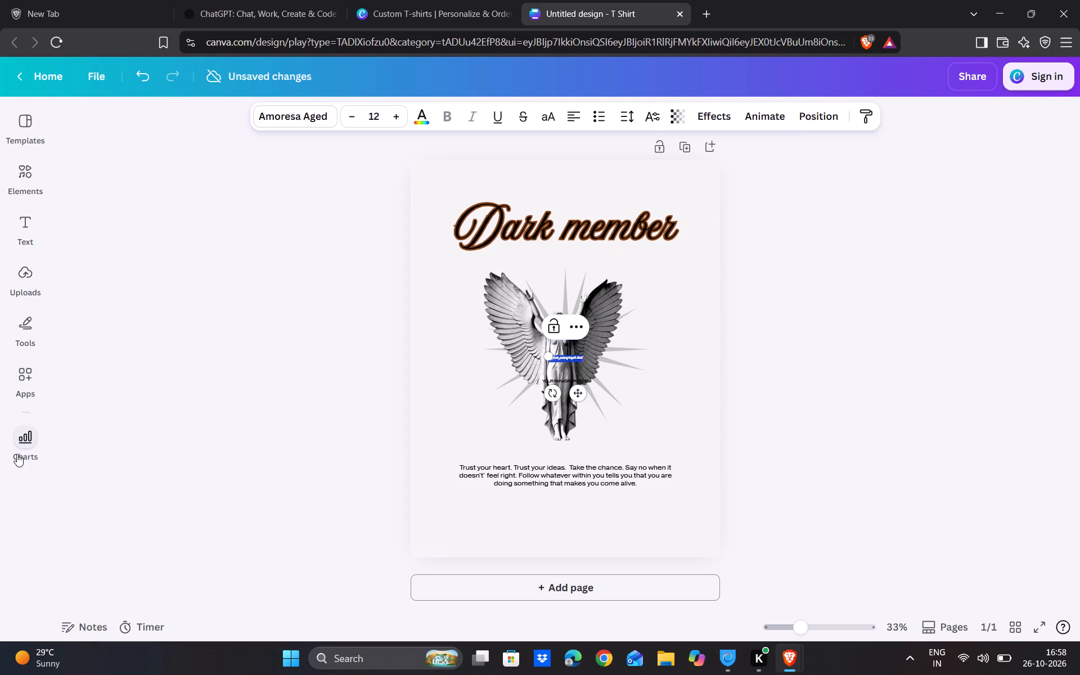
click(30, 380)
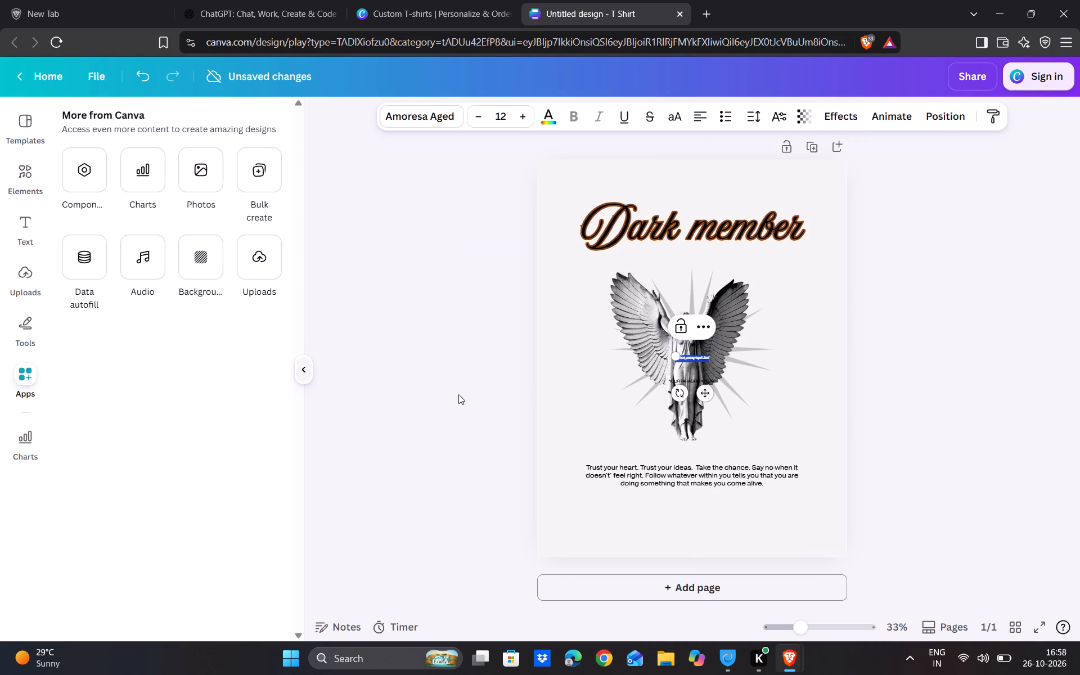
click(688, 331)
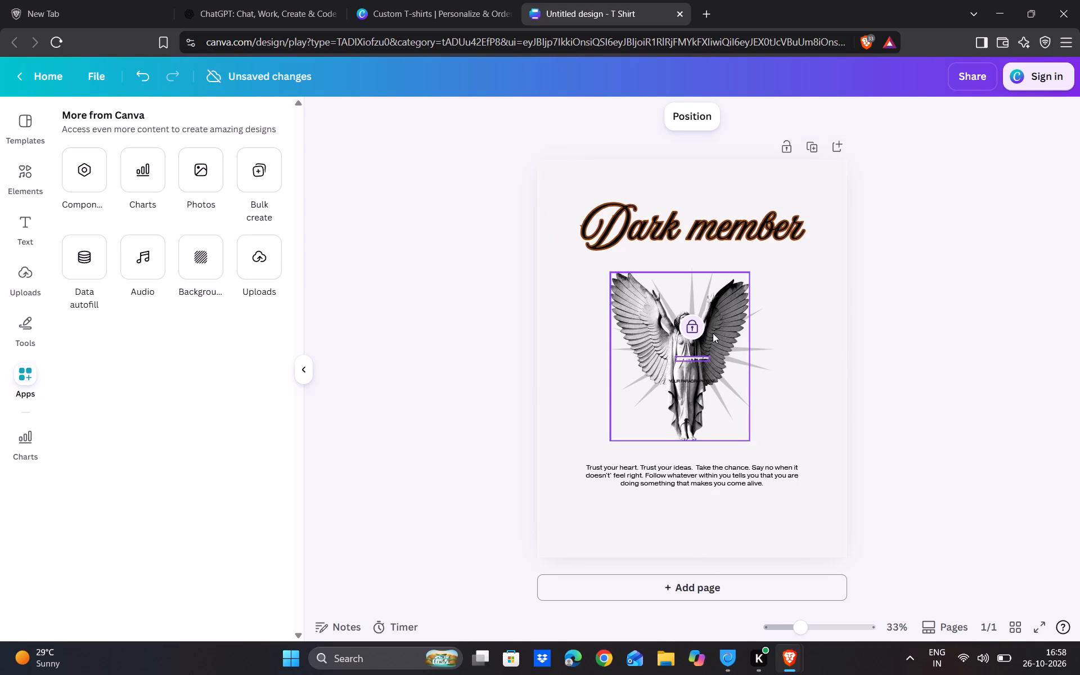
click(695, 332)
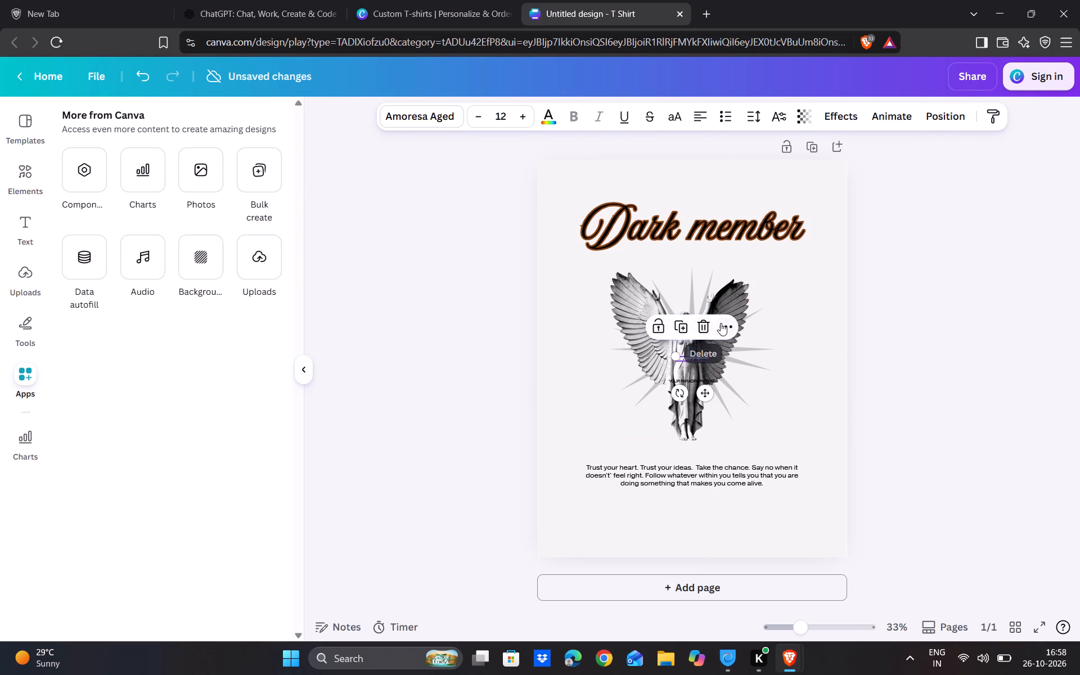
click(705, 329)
Move the winged statue image slightly upward on the page and lock it in place.
drag(684, 331, 691, 318)
click(653, 237)
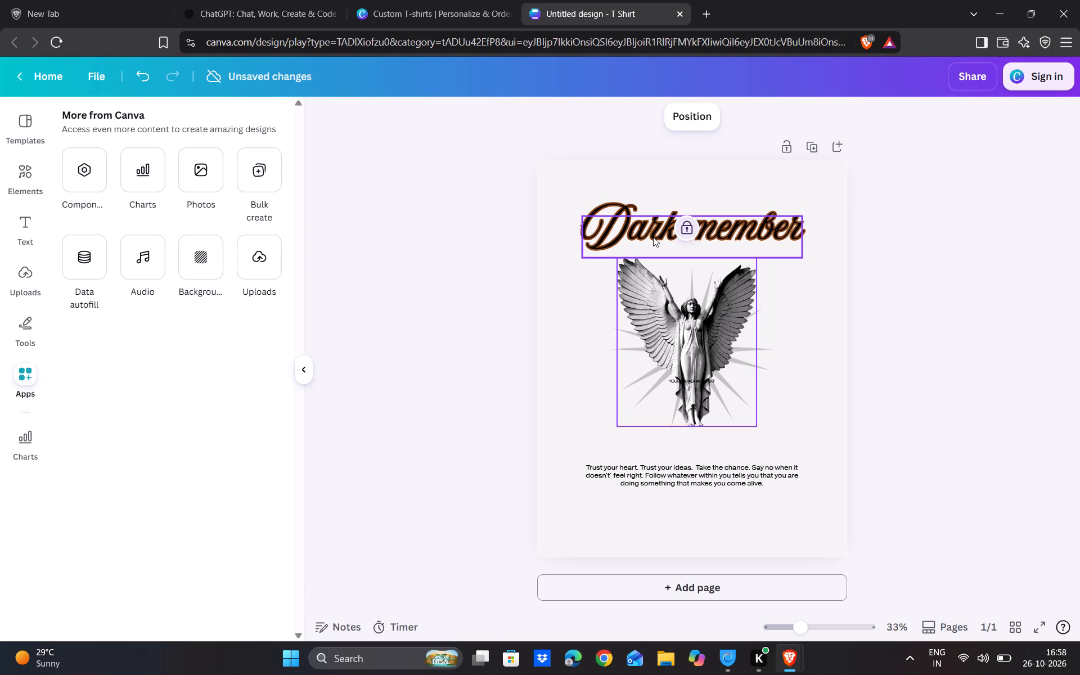
Move the "Dark member" heading up, closer to the top of the page, and lock it in place.
click(645, 226)
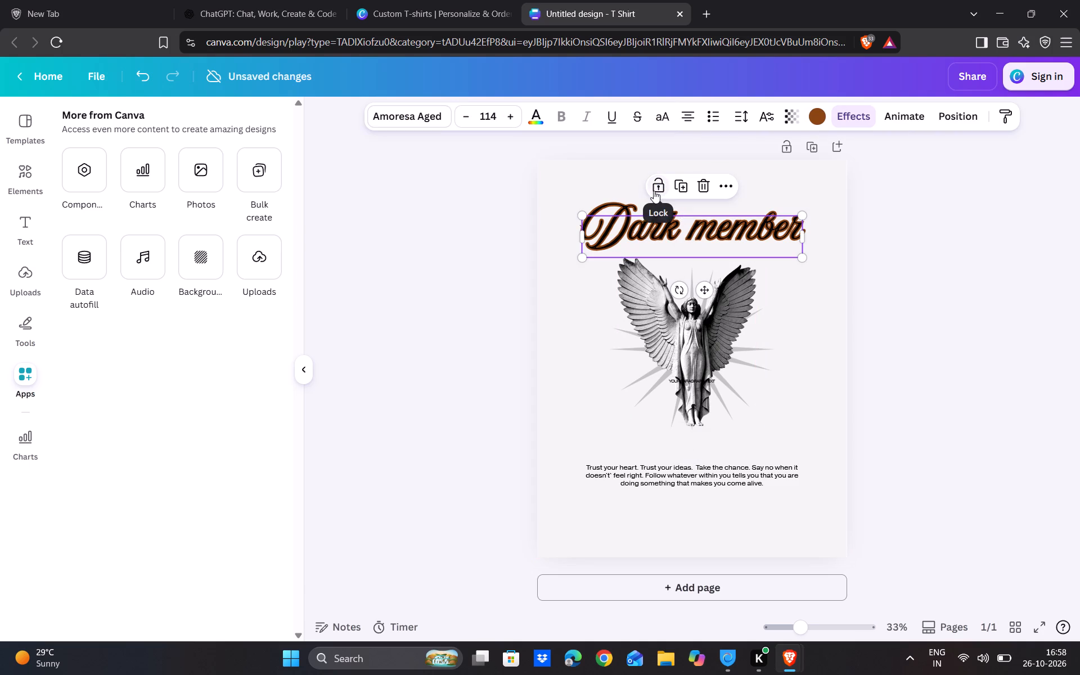
drag(653, 219, 649, 195)
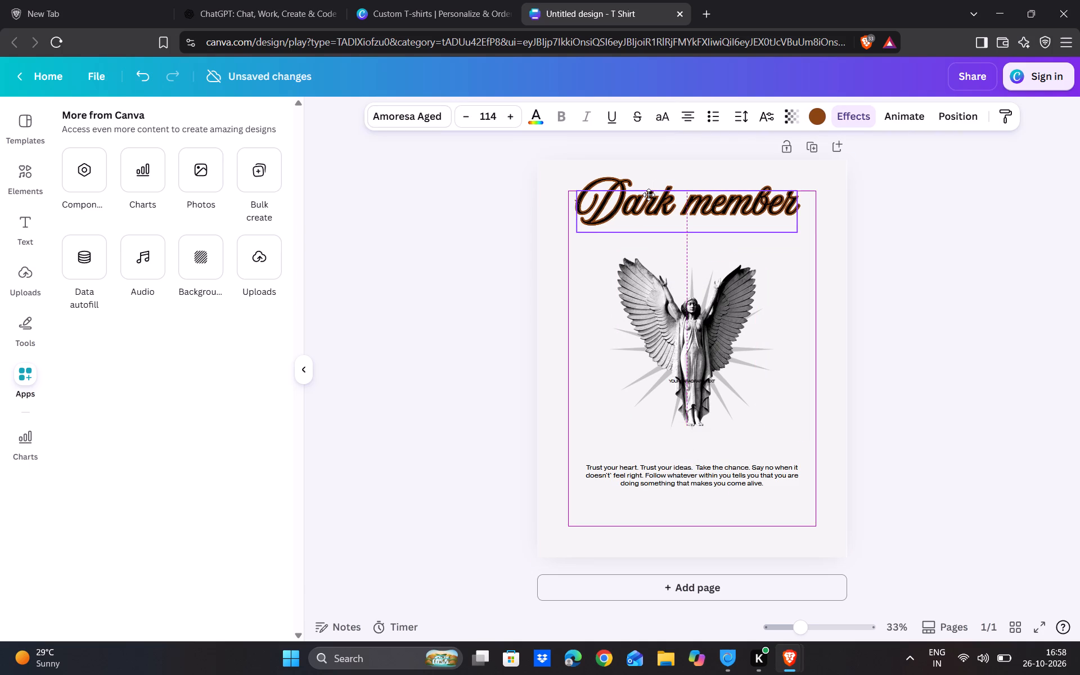
drag(649, 195, 652, 200)
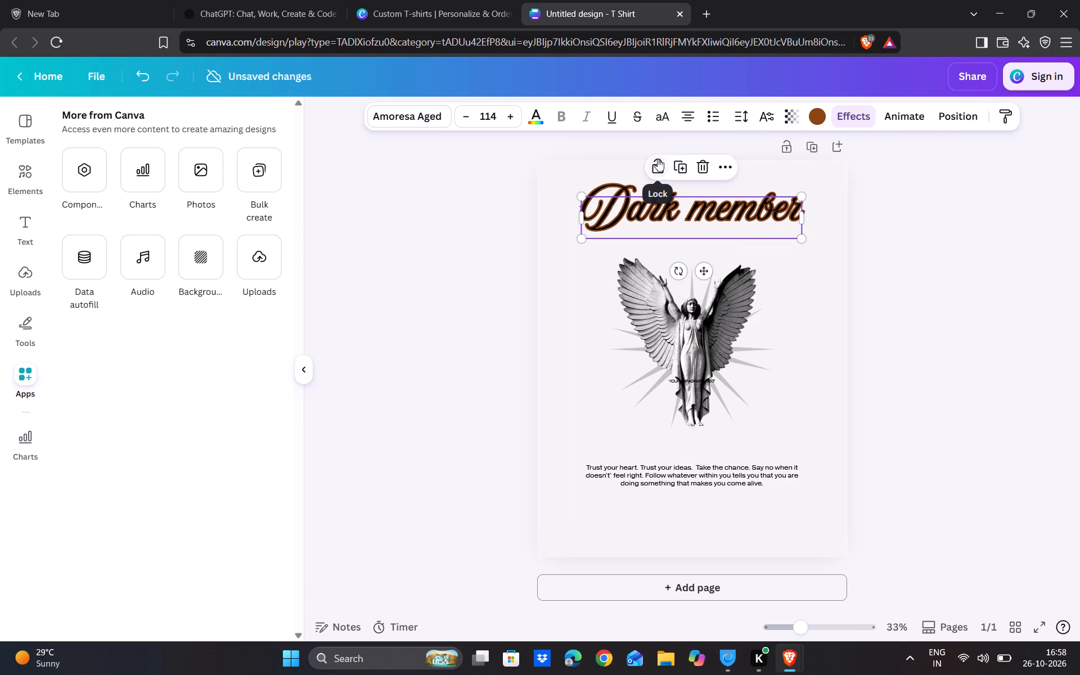
click(658, 162)
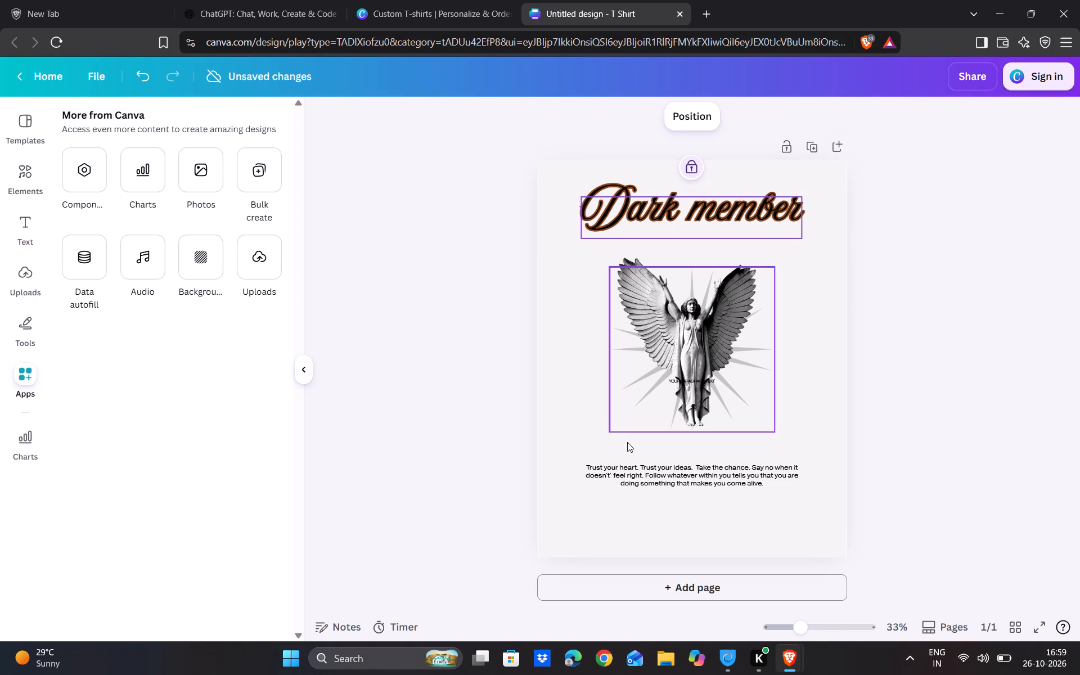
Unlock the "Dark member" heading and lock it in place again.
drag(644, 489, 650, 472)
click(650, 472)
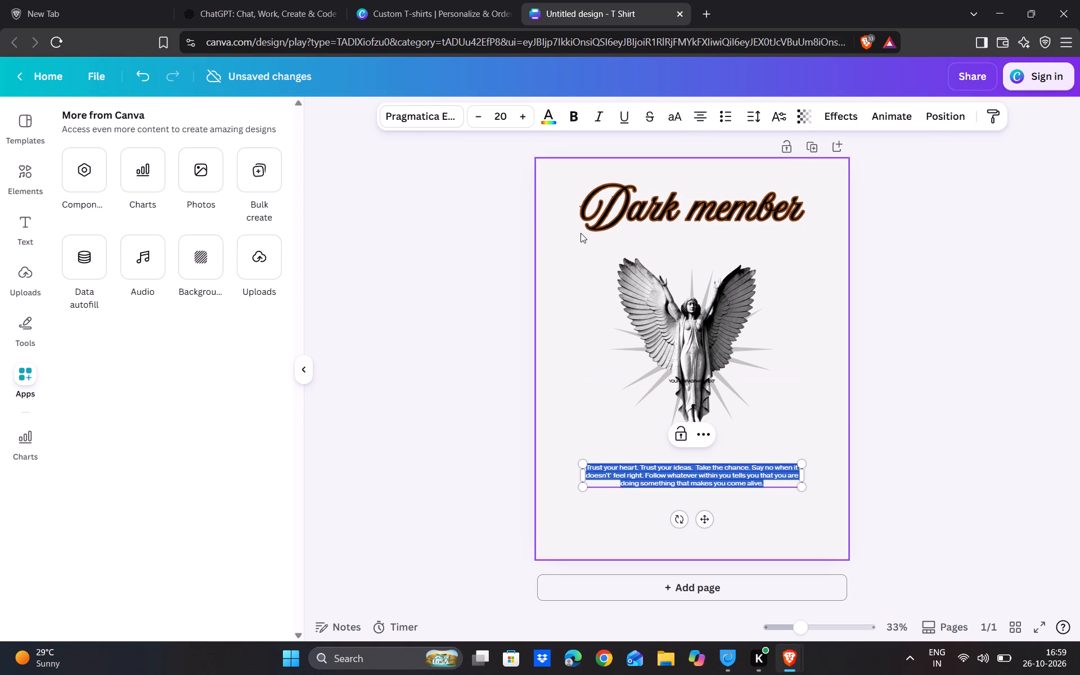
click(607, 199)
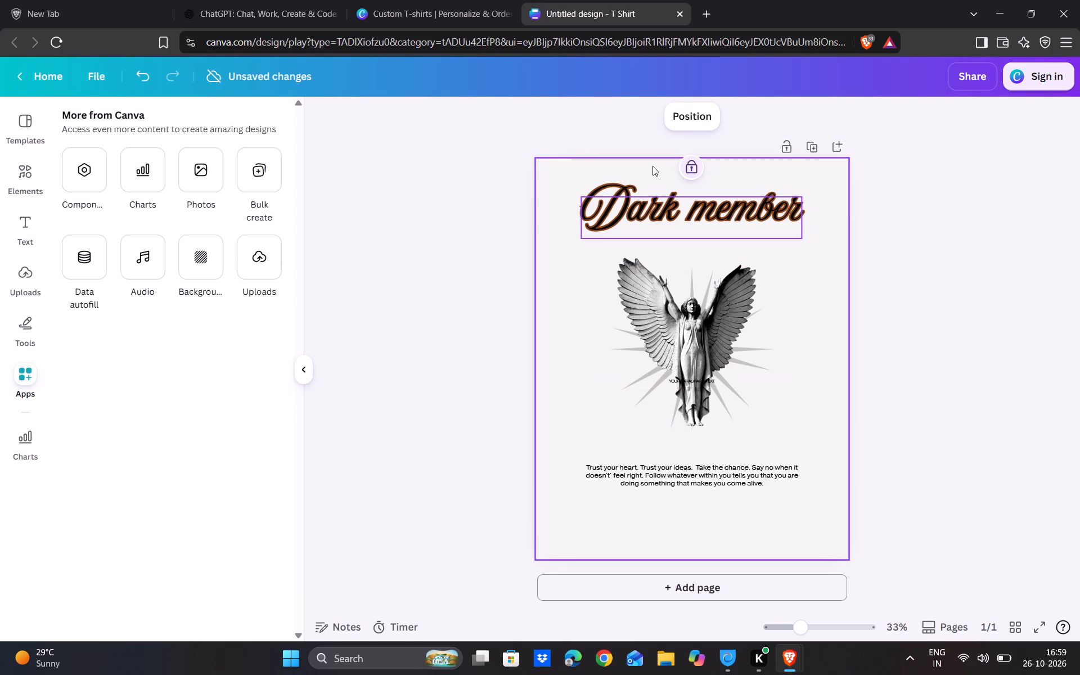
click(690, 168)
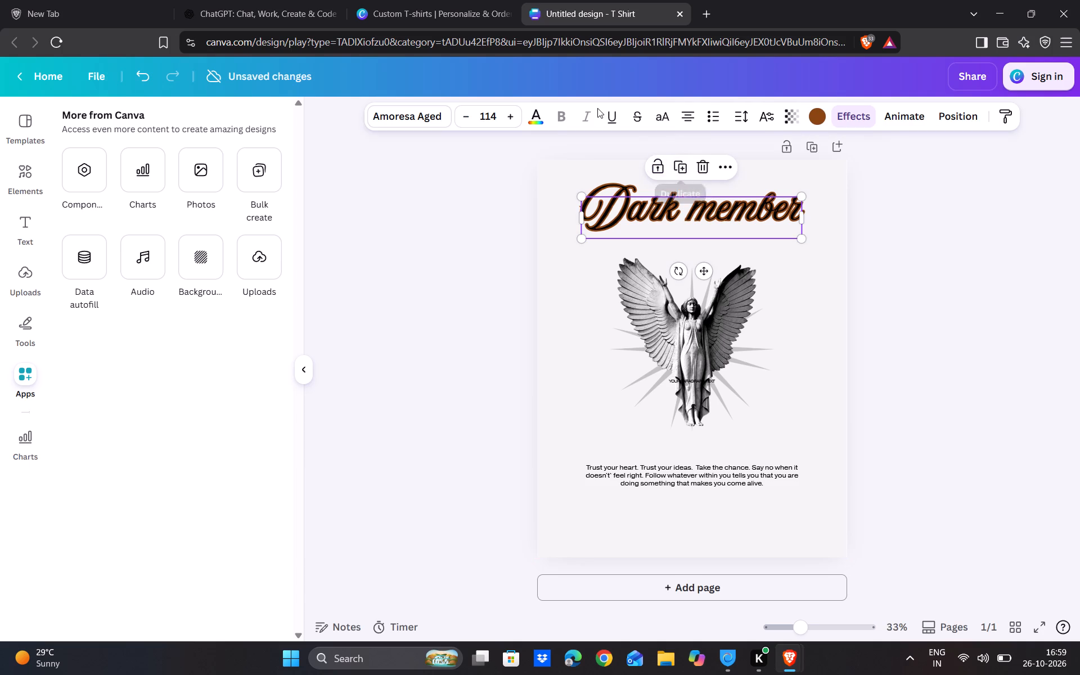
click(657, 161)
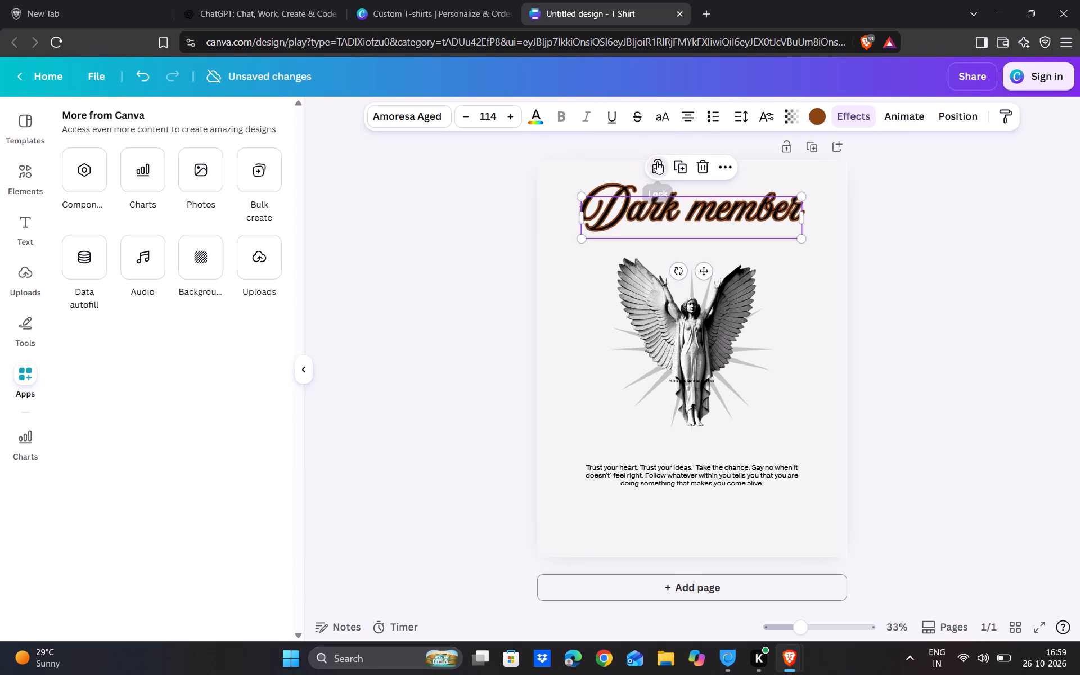
Lock the "Trust your heart" paragraph below the statue in place.
click(613, 469)
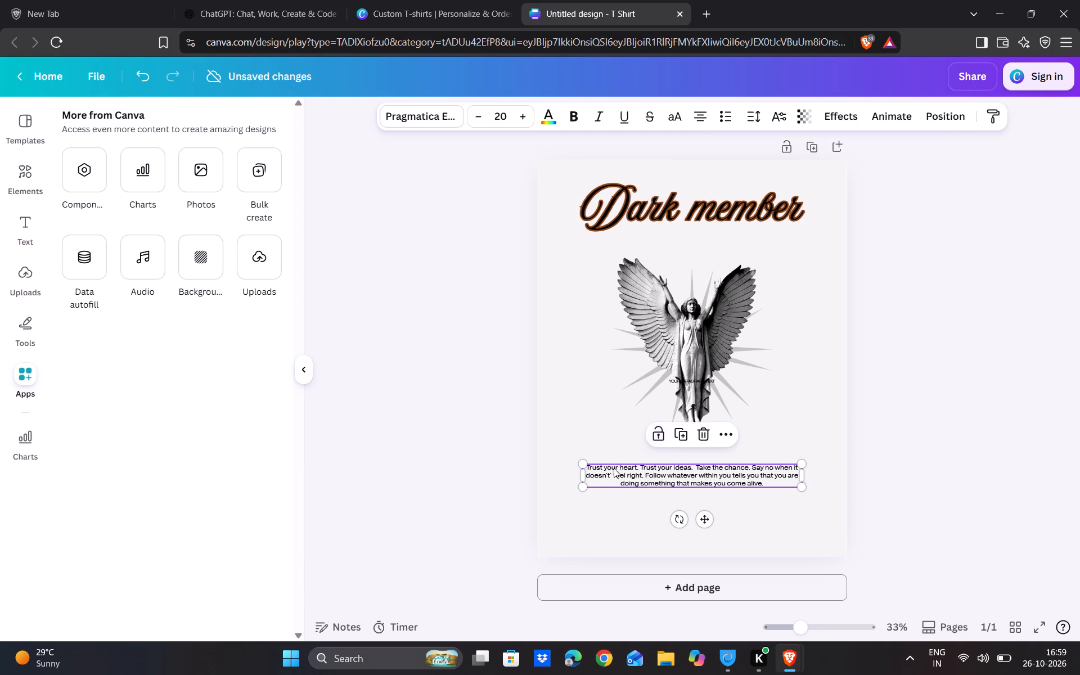
click(656, 434)
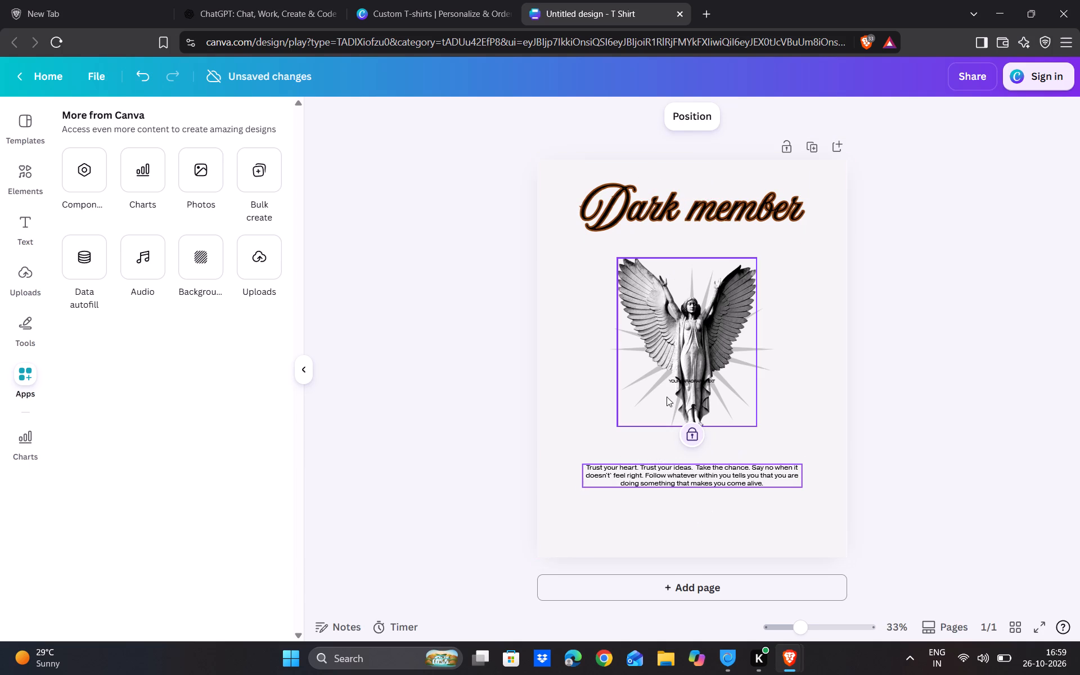
Delete the small line of text overlapping the lower part of the winged statue.
click(682, 381)
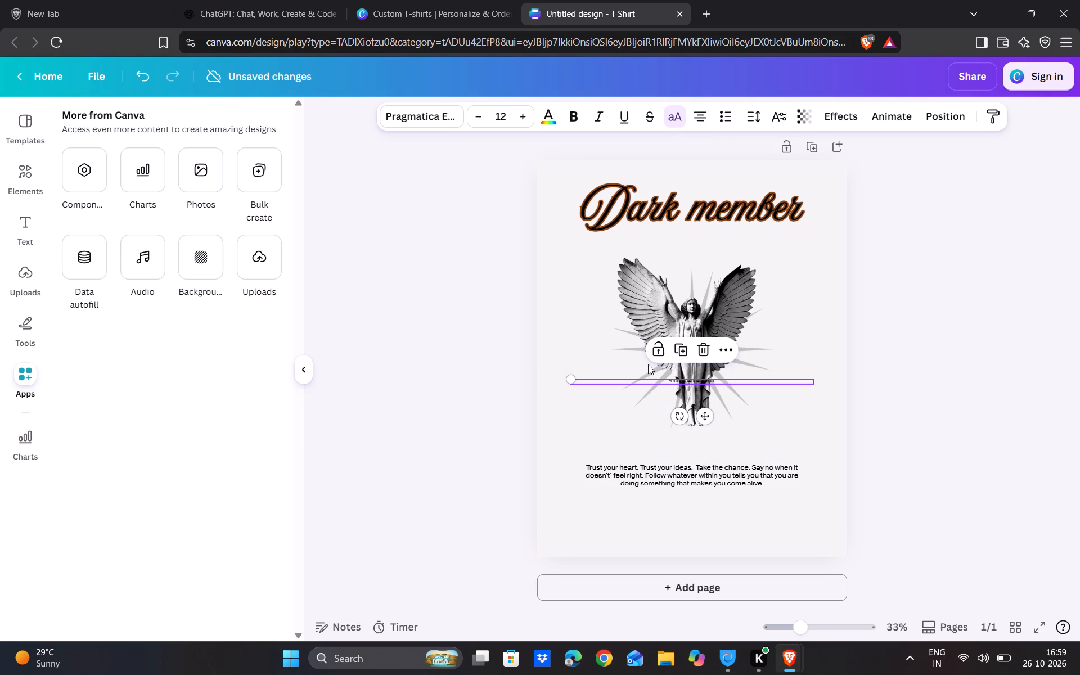
click(703, 345)
click(703, 345)
drag(703, 345, 497, 492)
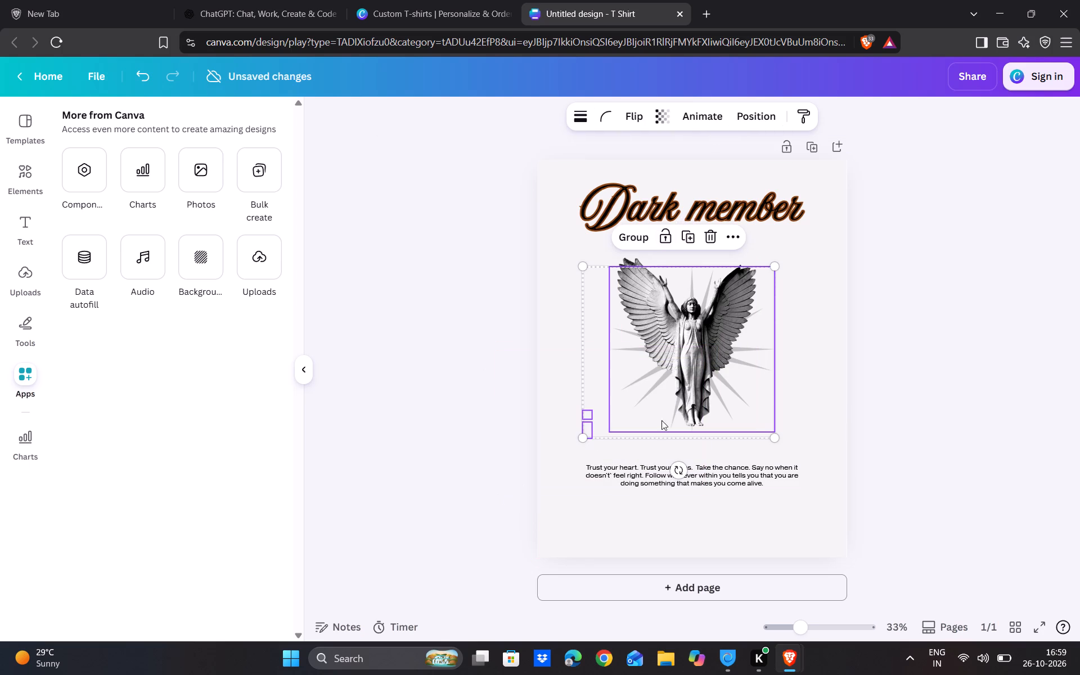
click(805, 304)
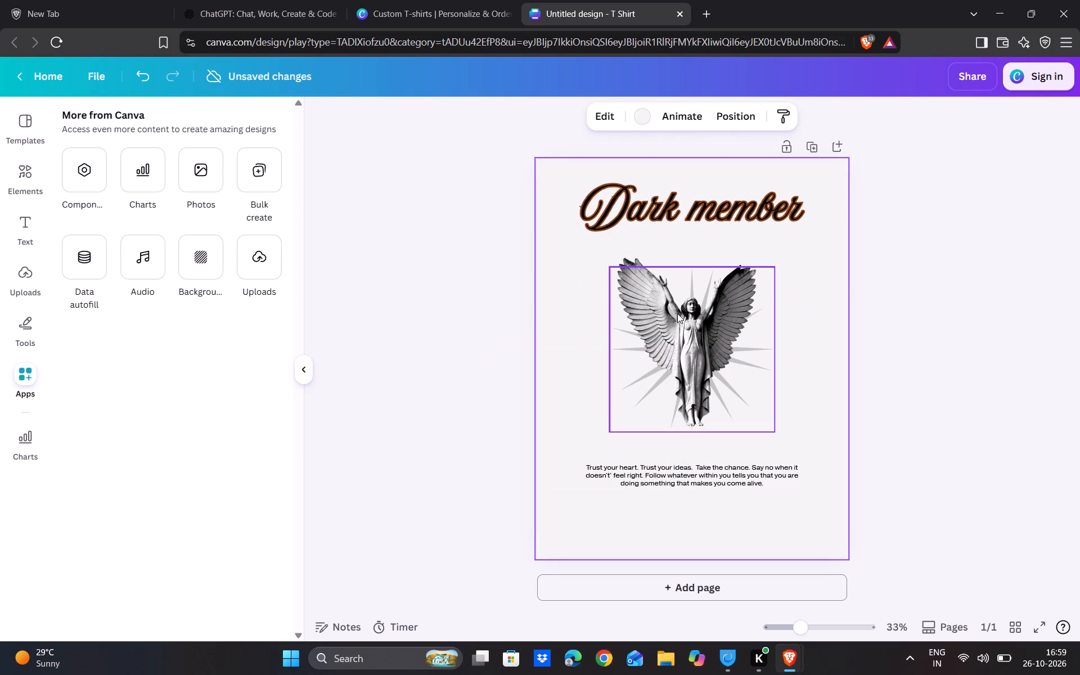
Lock the grey starburst graphic behind the winged statue in place.
drag(677, 313, 675, 354)
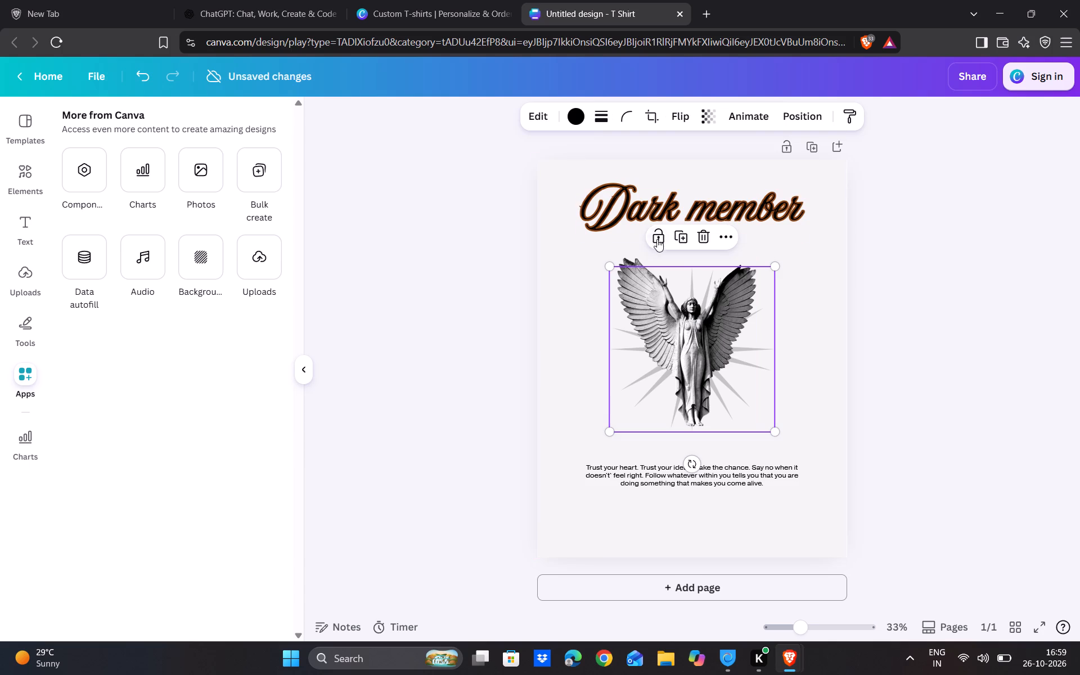
click(660, 243)
click(660, 243)
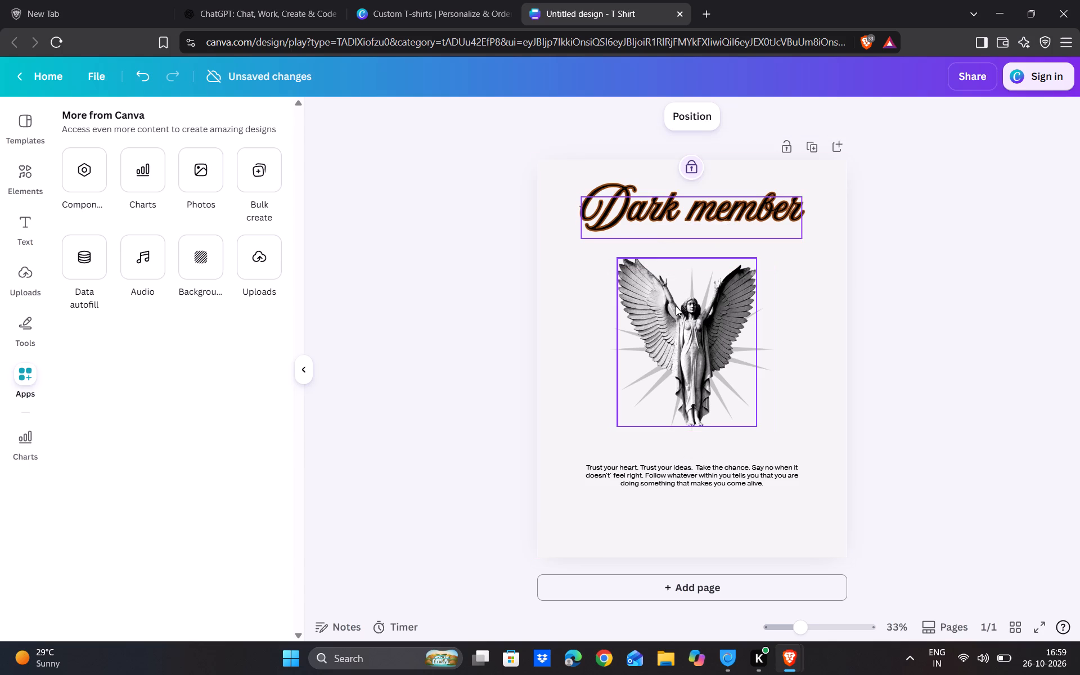
click(676, 306)
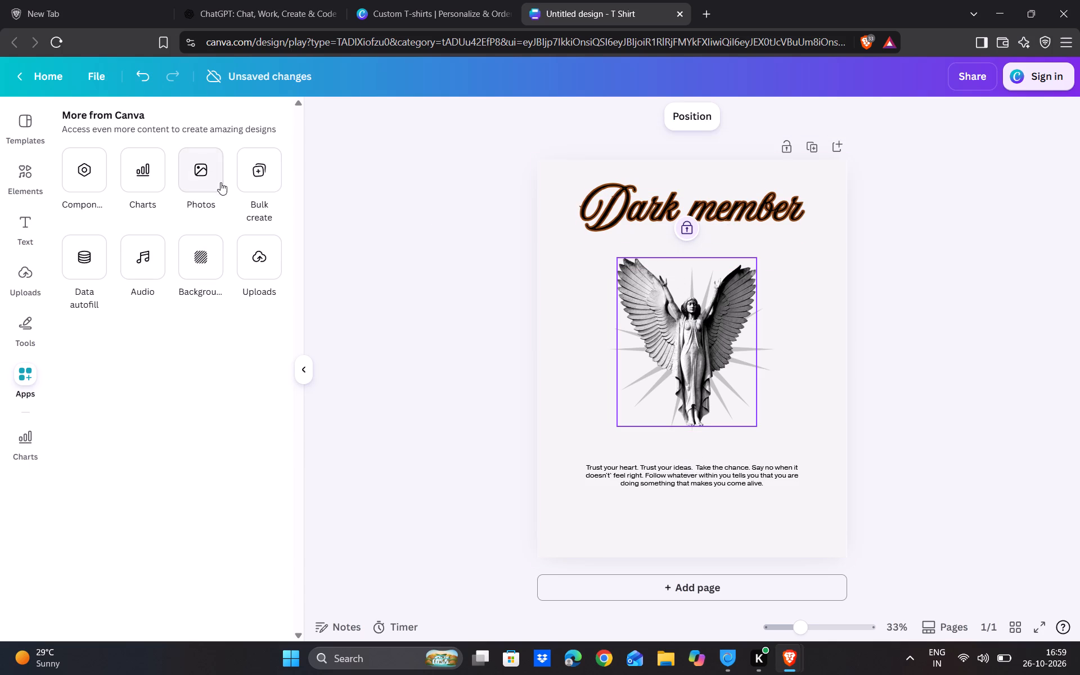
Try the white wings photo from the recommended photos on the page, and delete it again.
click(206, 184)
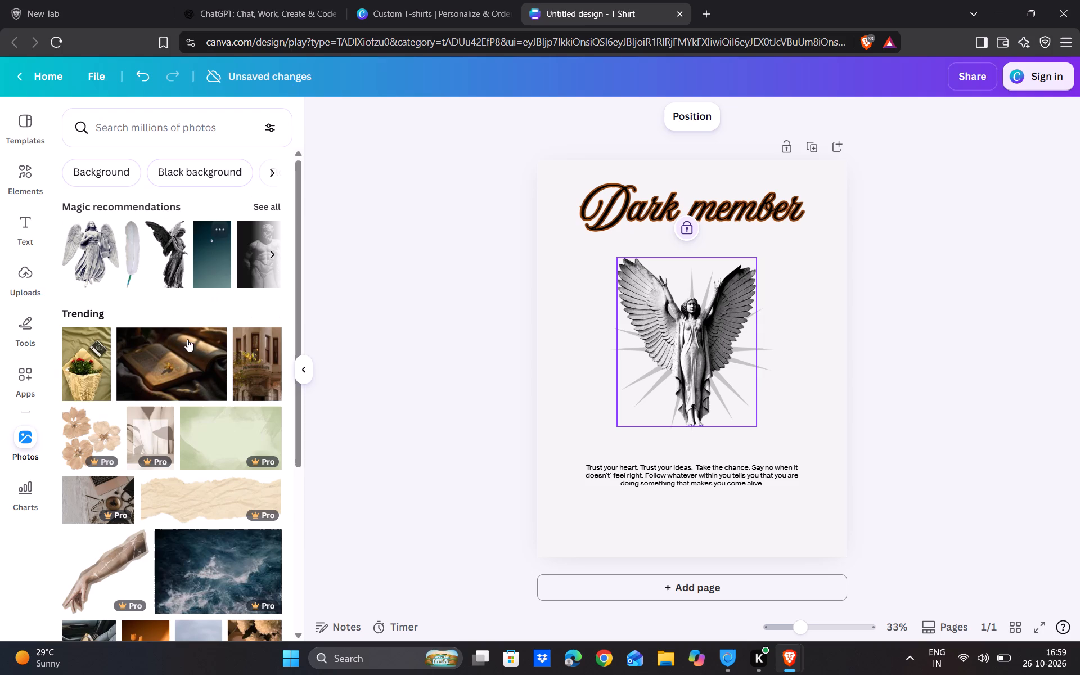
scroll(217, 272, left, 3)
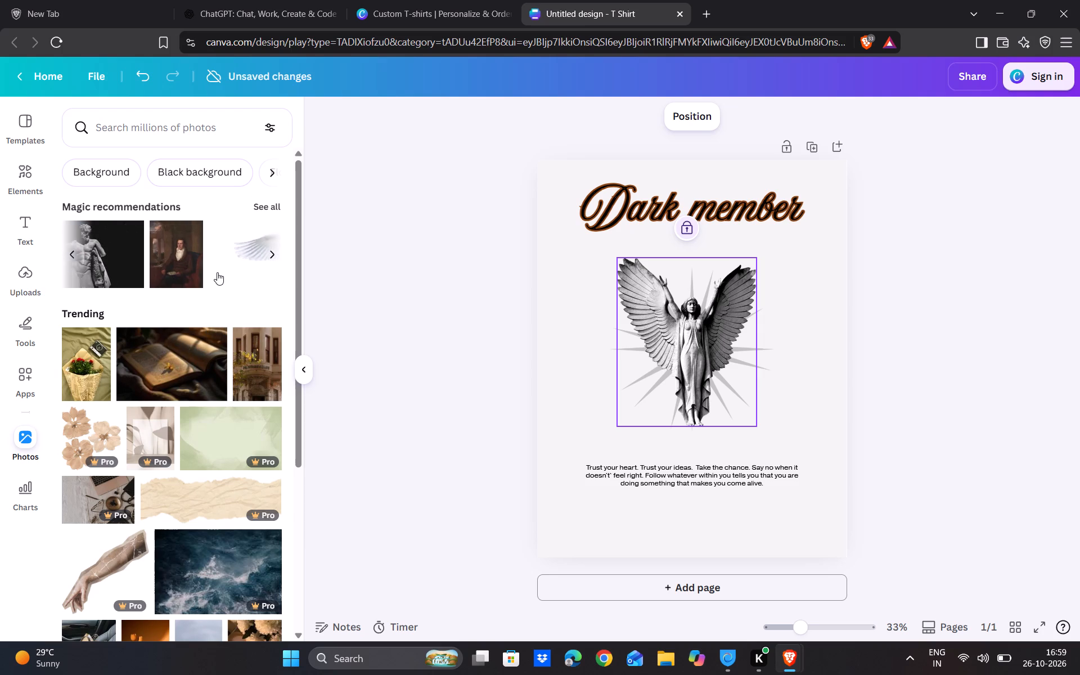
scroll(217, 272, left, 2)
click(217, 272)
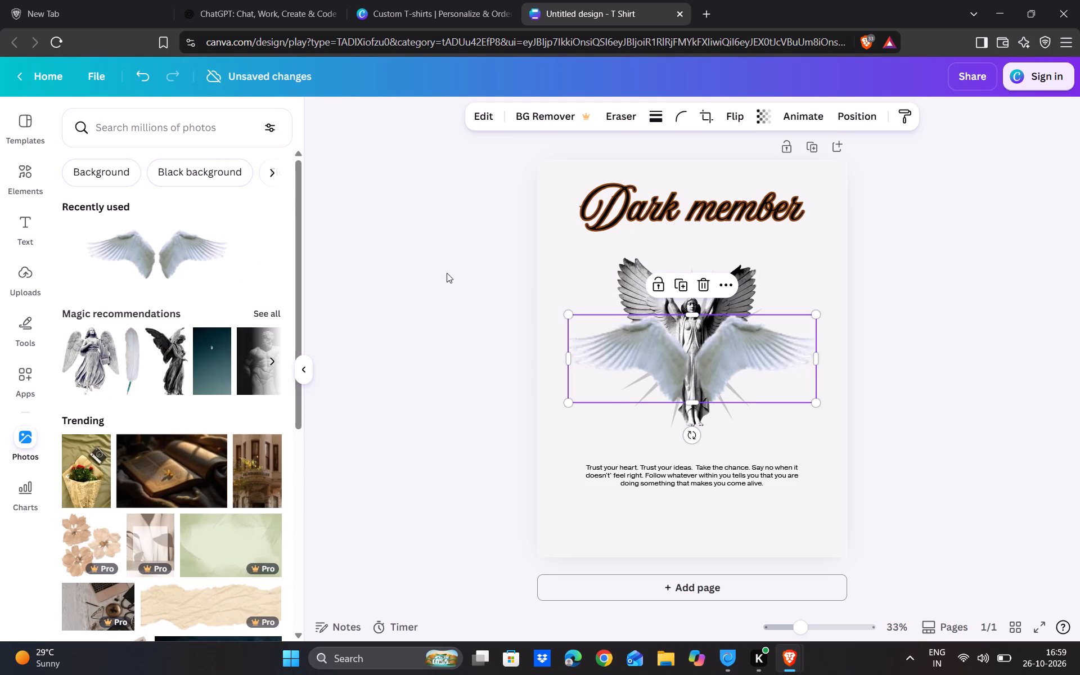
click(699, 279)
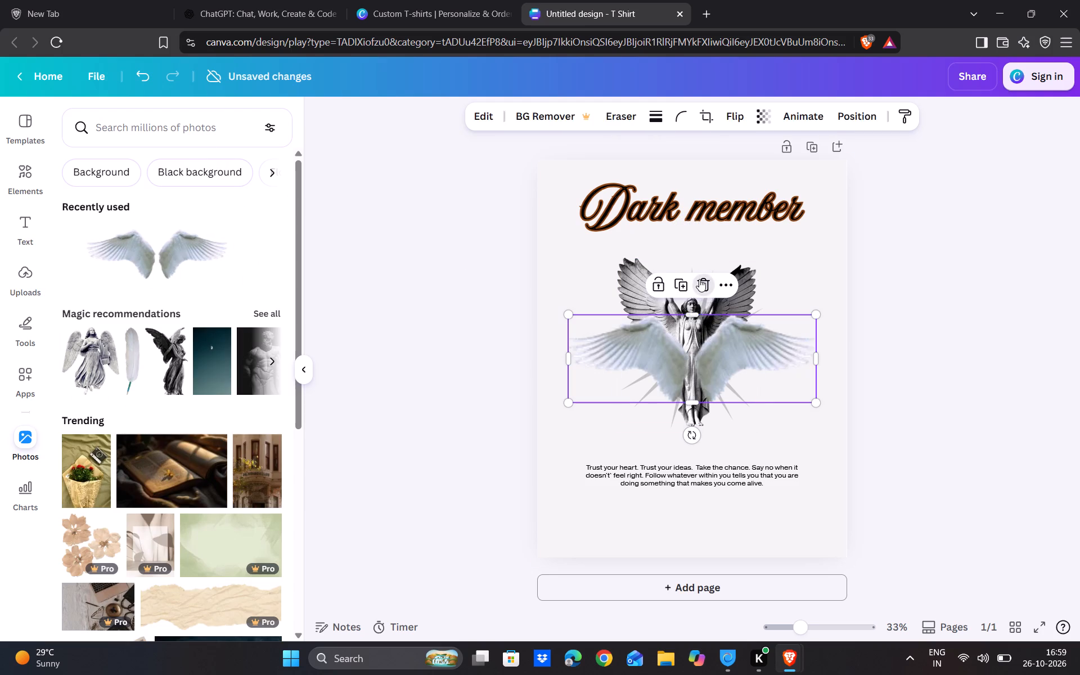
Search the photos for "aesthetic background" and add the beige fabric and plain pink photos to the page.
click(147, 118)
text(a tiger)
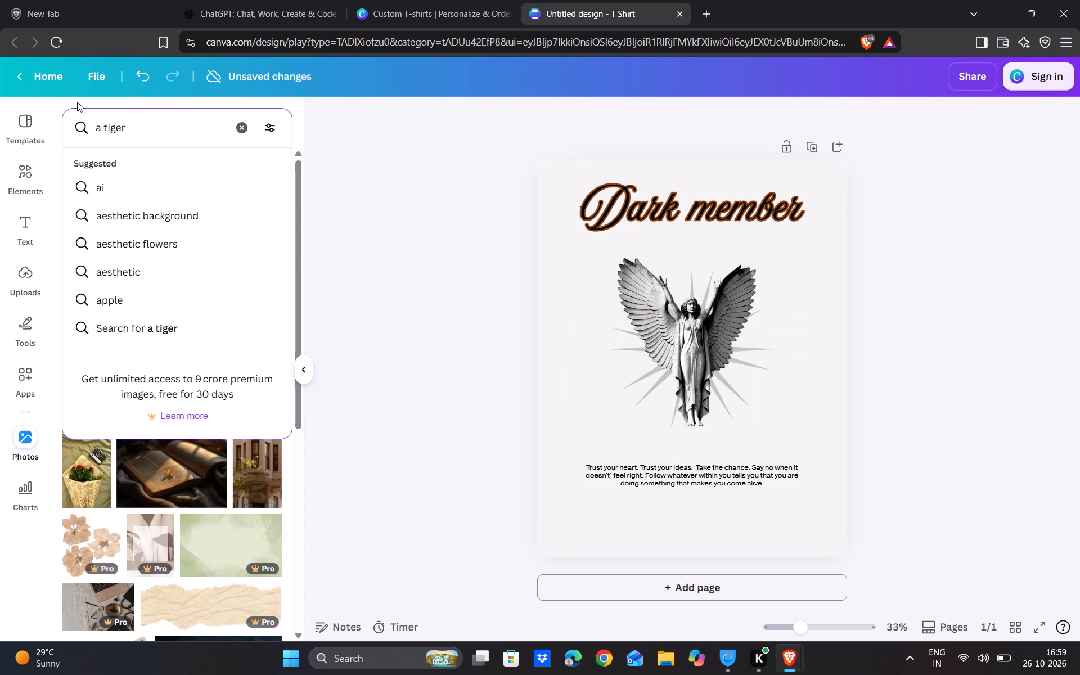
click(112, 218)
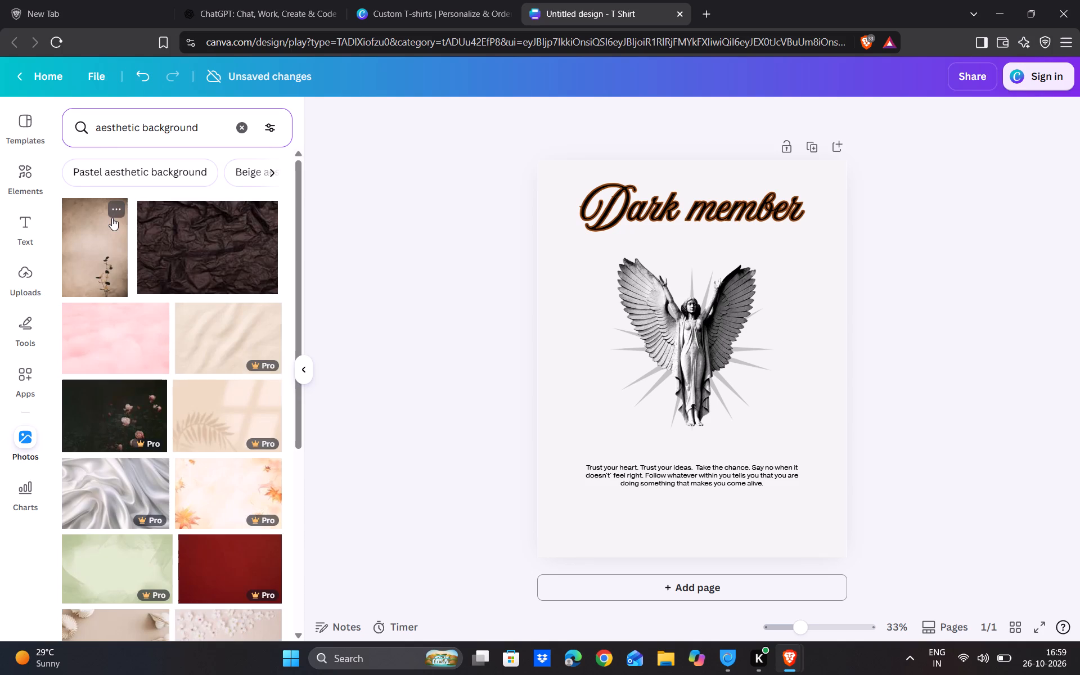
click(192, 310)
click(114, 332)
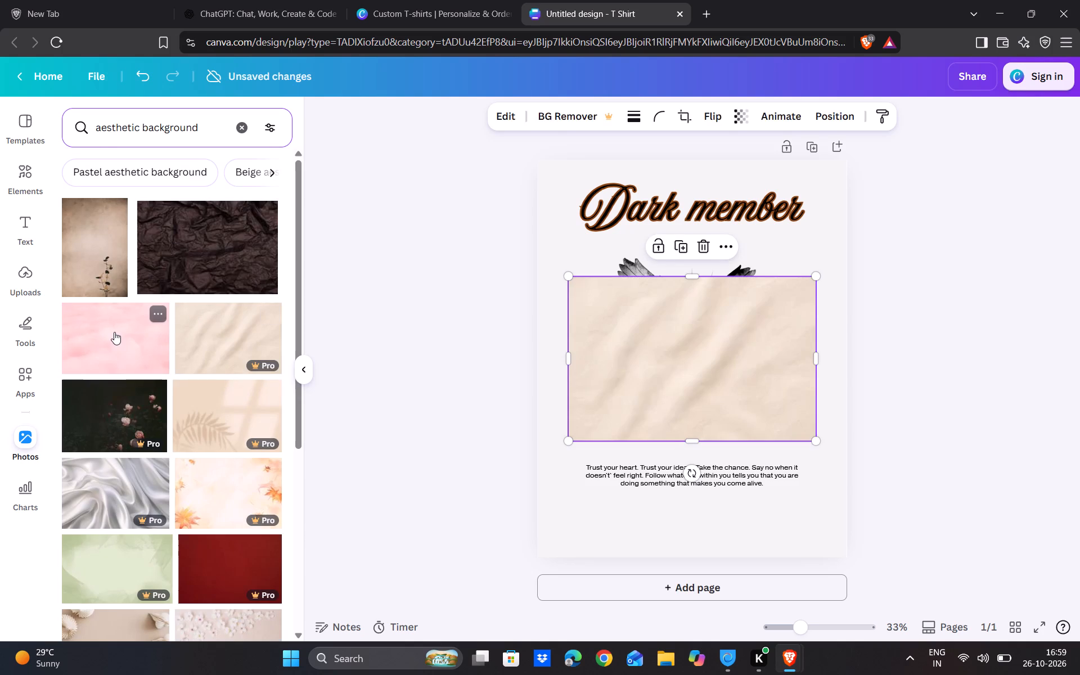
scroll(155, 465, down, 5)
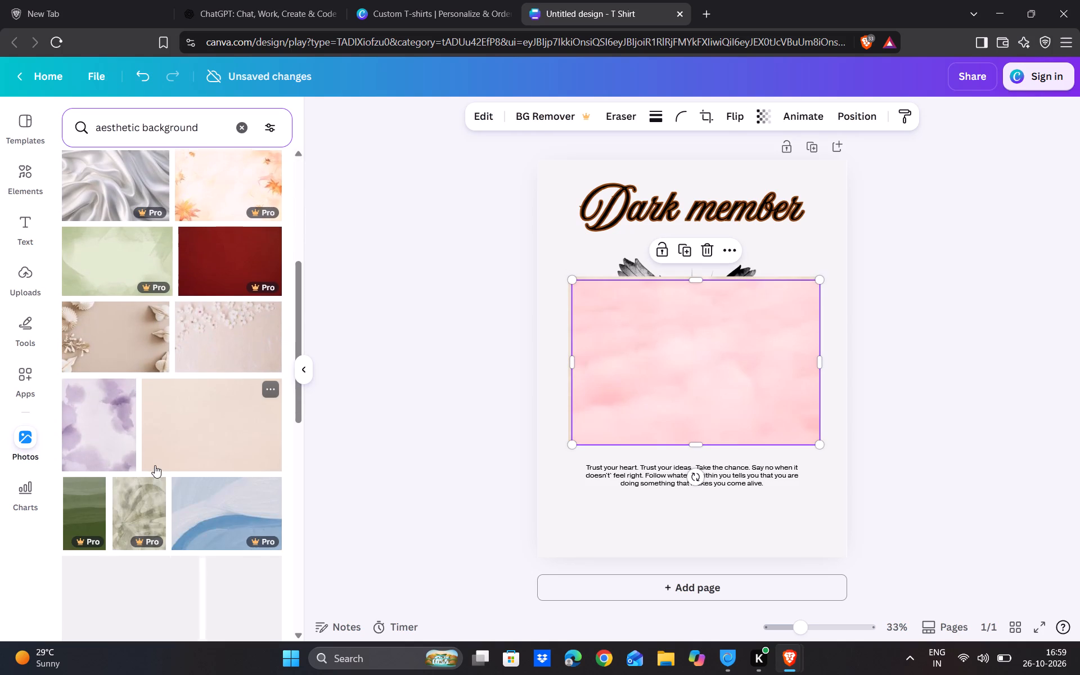
Replace the photo search text with "a tiger" and run the search.
click(195, 120)
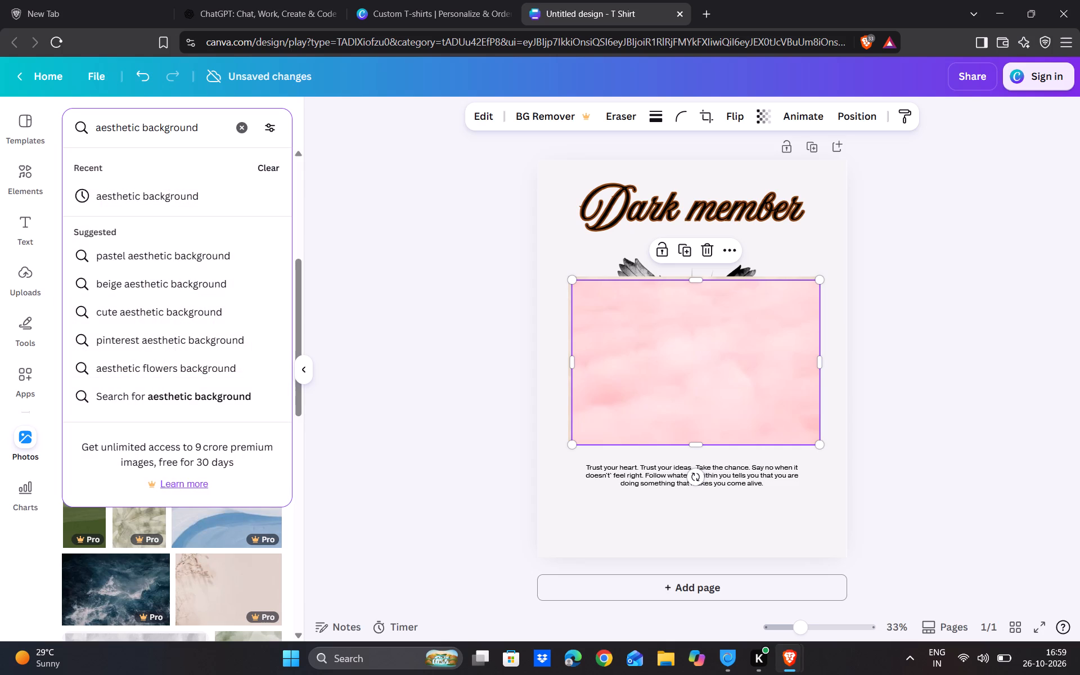
key(BackSpace)
key(BackSpace)
key(BackSpace)
key(BackSpace)
key(BackSpace)
key(BackSpace)
key(BackSpace)
key(BackSpace)
key(BackSpace)
key(BackSpace)
key(BackSpace)
key(BackSpace)
key(BackSpace)
key(BackSpace)
key(BackSpace)
key(BackSpace)
key(BackSpace)
key(BackSpace)
key(BackSpace)
key(BackSpace)
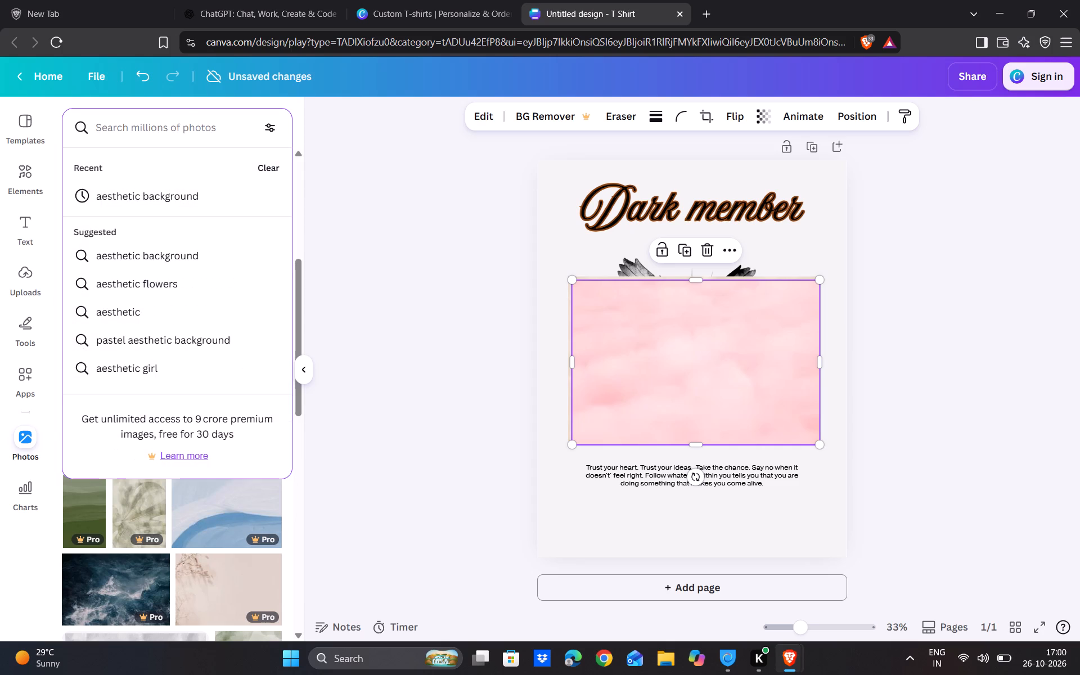
text(a tiger)
key(Return)
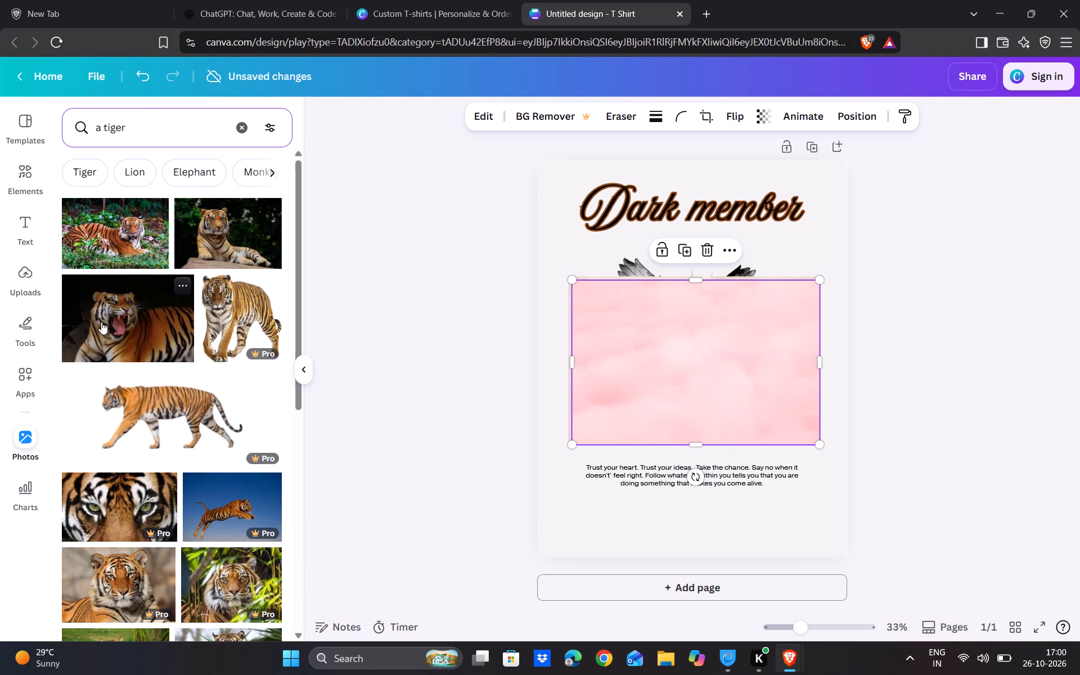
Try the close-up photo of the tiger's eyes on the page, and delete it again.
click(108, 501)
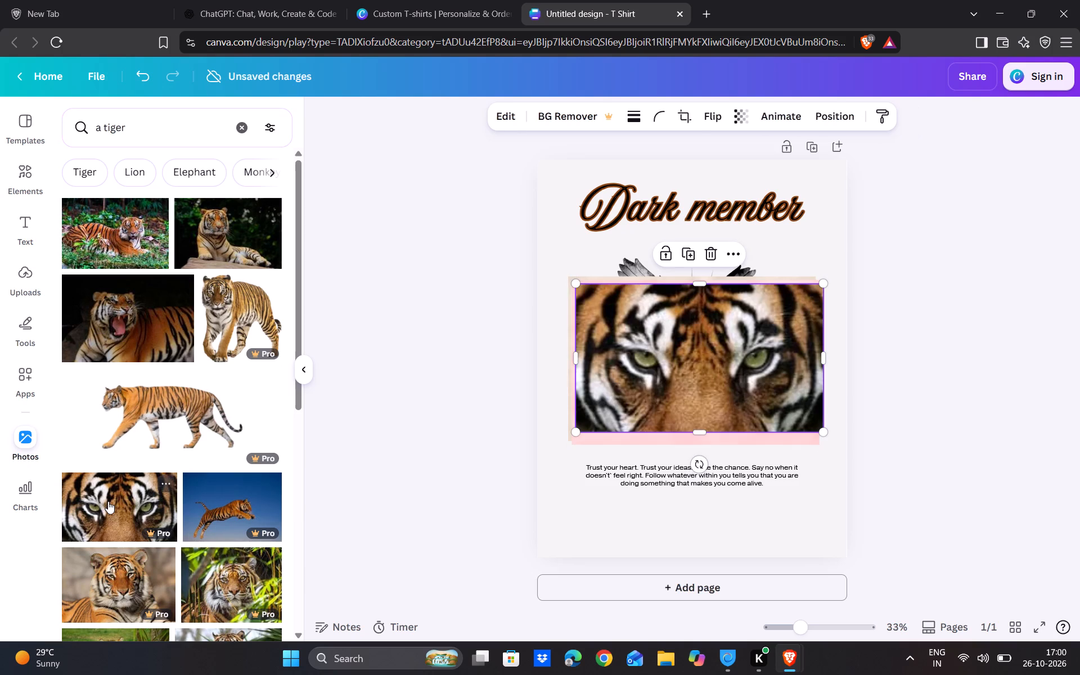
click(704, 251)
Add the photo of a tiger's face on a black background and move it to the bottom edge of the page.
scroll(48, 465, down, 6)
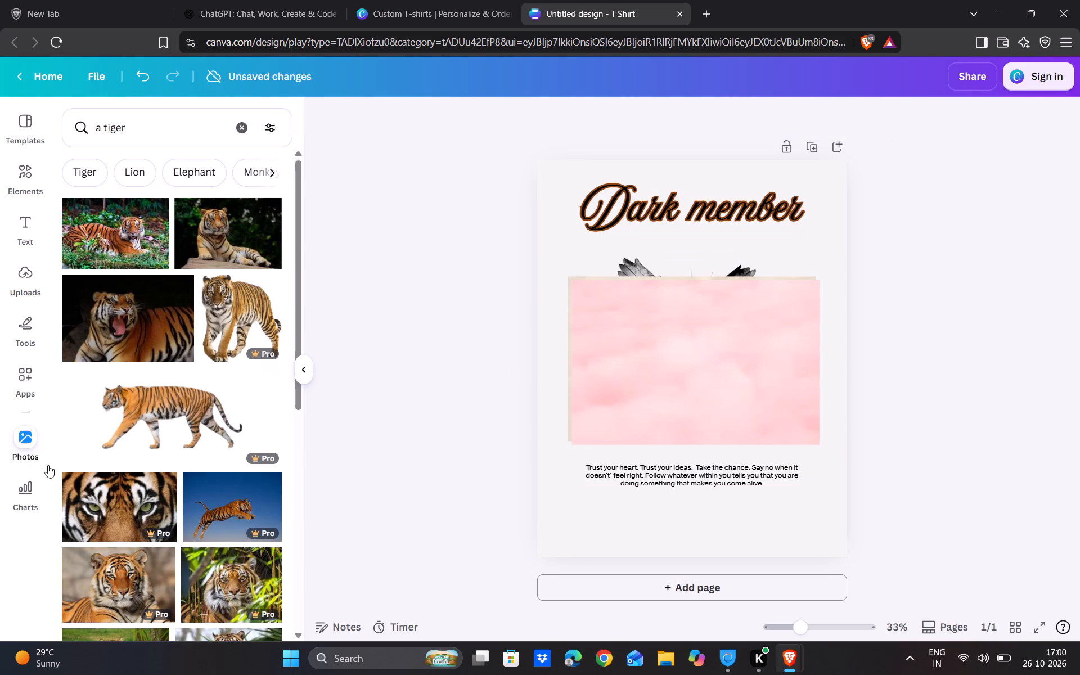
scroll(125, 473, down, 7)
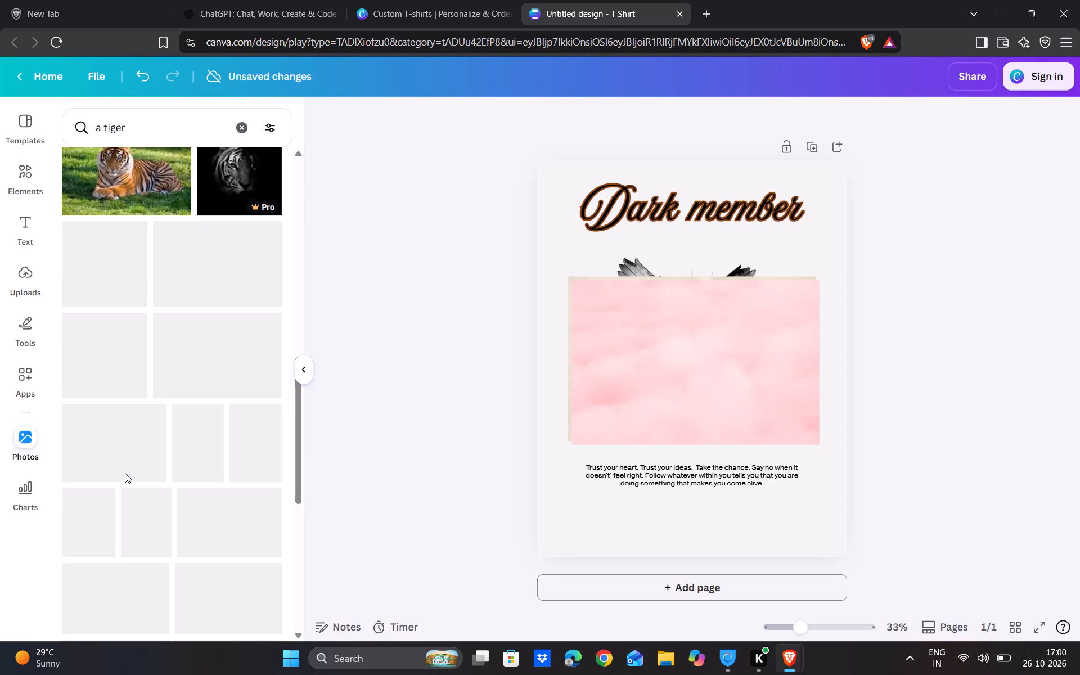
scroll(142, 349, up, 2)
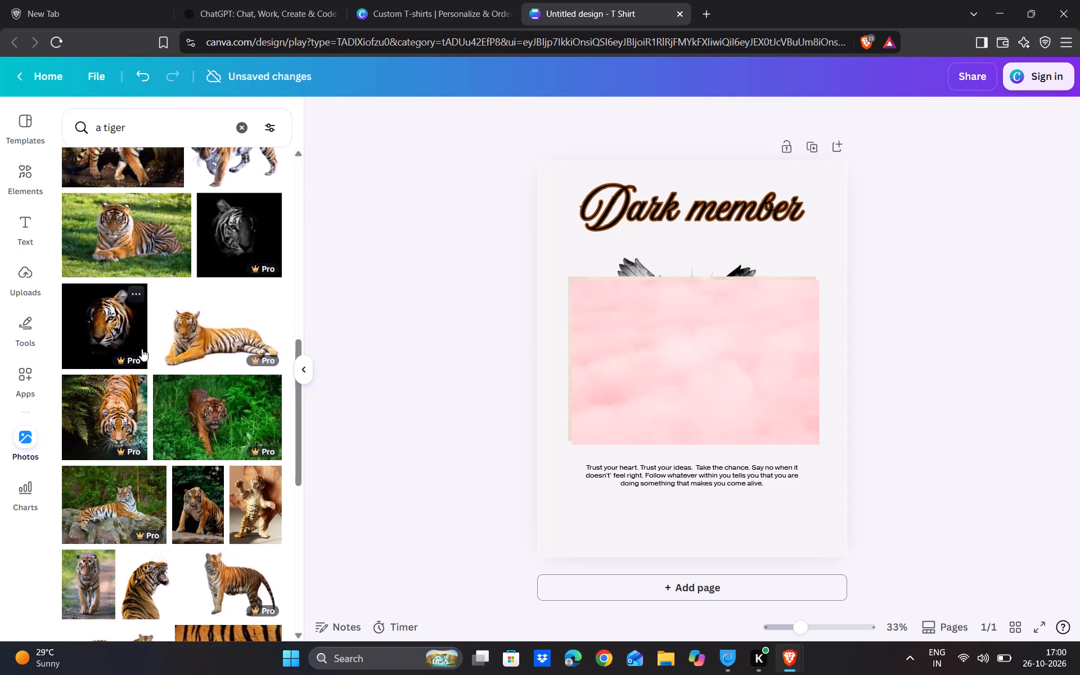
click(112, 339)
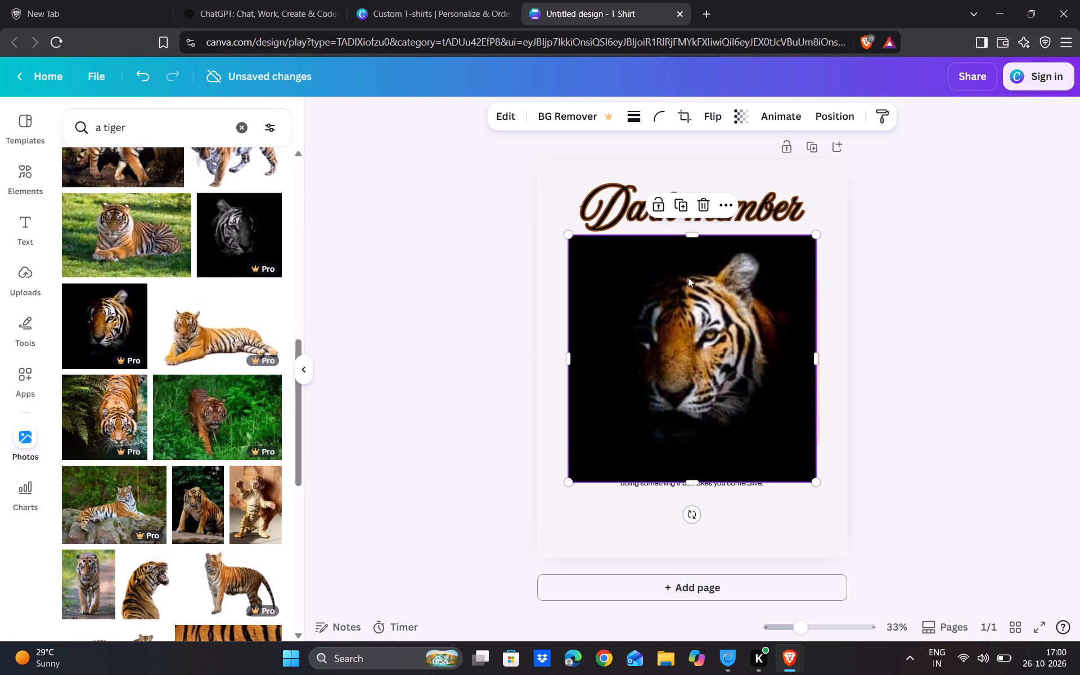
drag(687, 278, 659, 556)
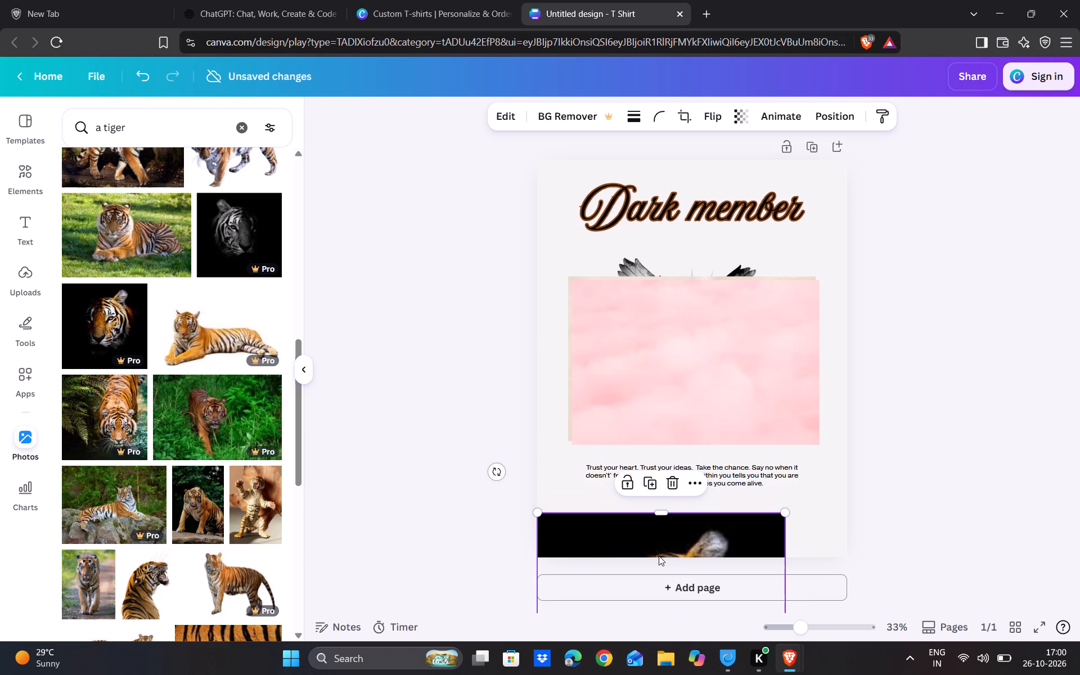
Delete the pink and beige background photos covering the winged statue.
click(694, 402)
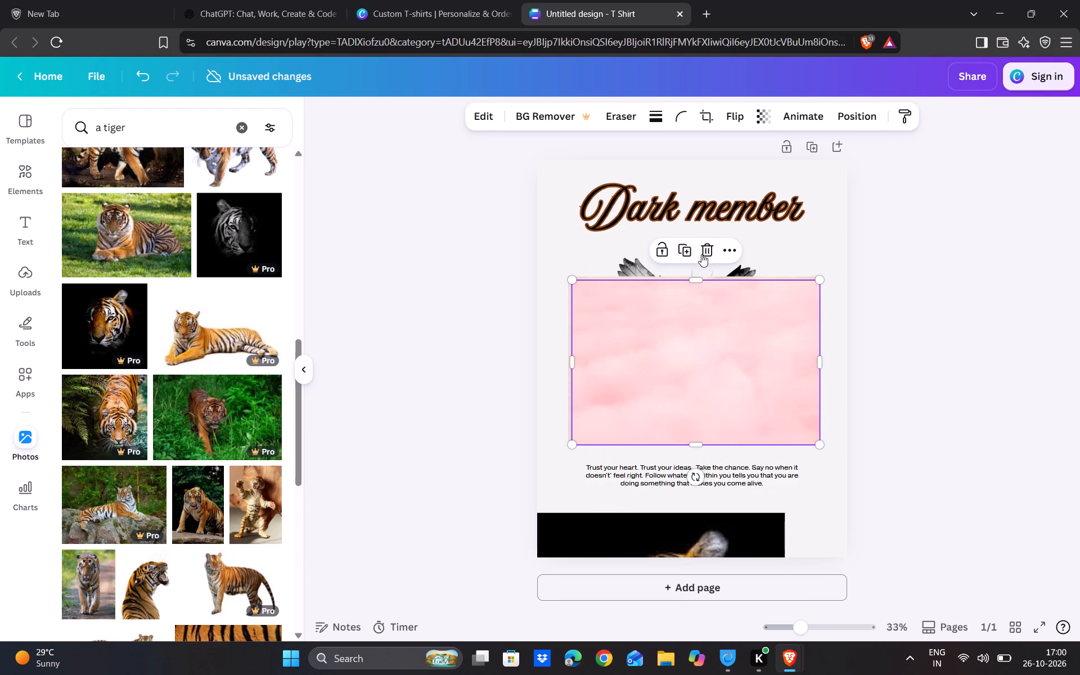
click(700, 249)
click(692, 304)
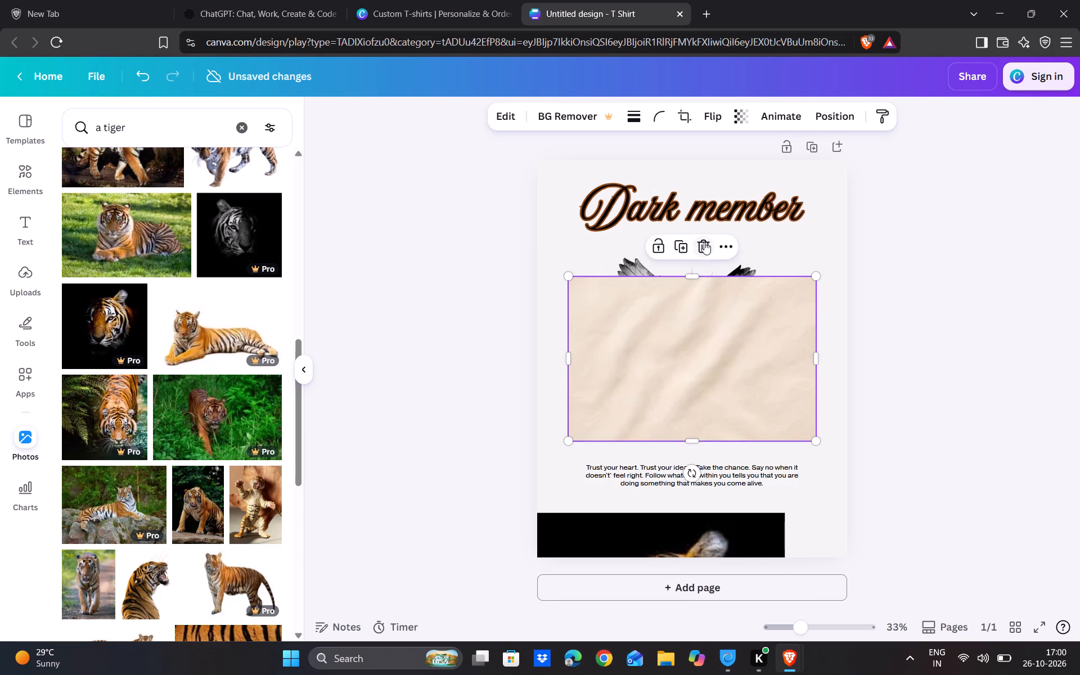
click(704, 242)
Unlock the winged statue image and delete it from the page.
click(698, 302)
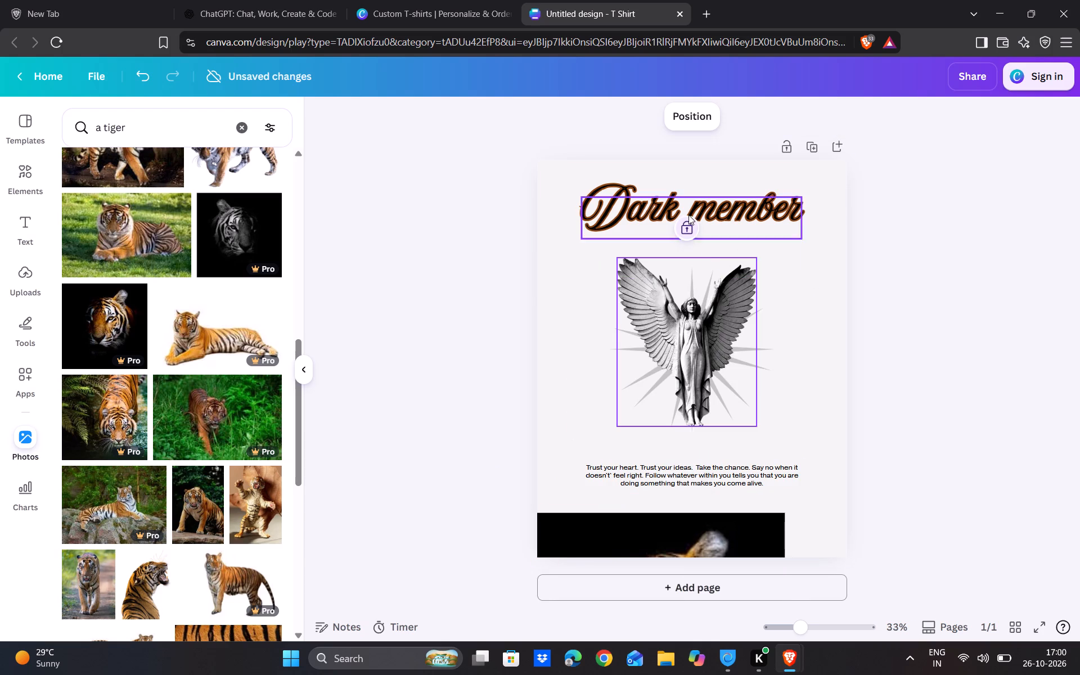
click(703, 327)
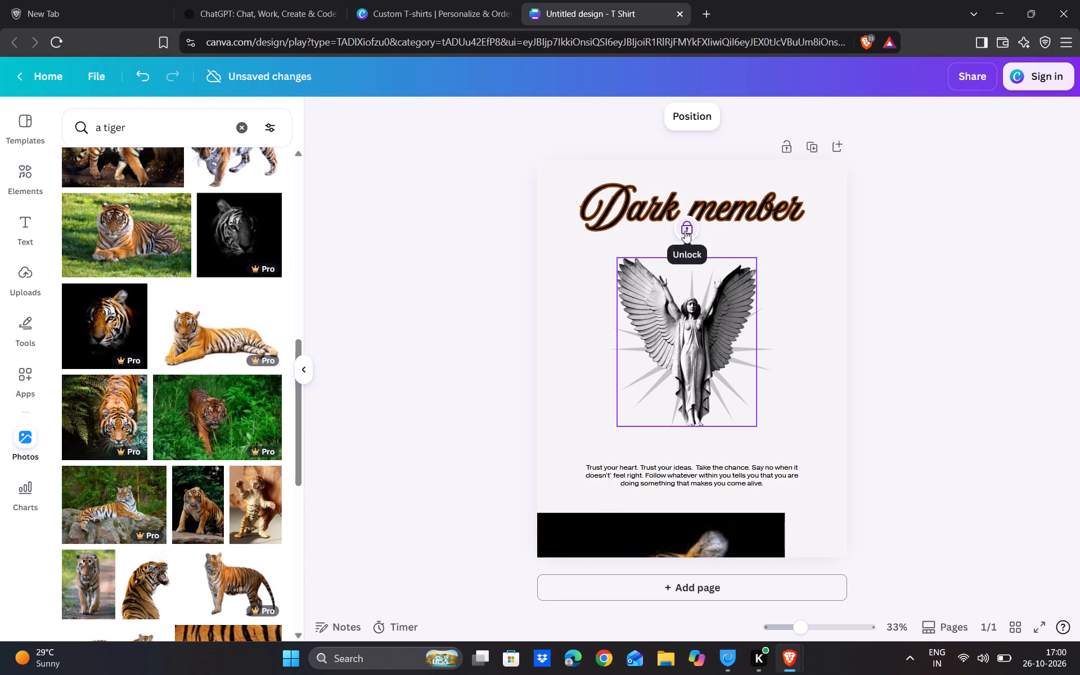
click(685, 231)
click(702, 225)
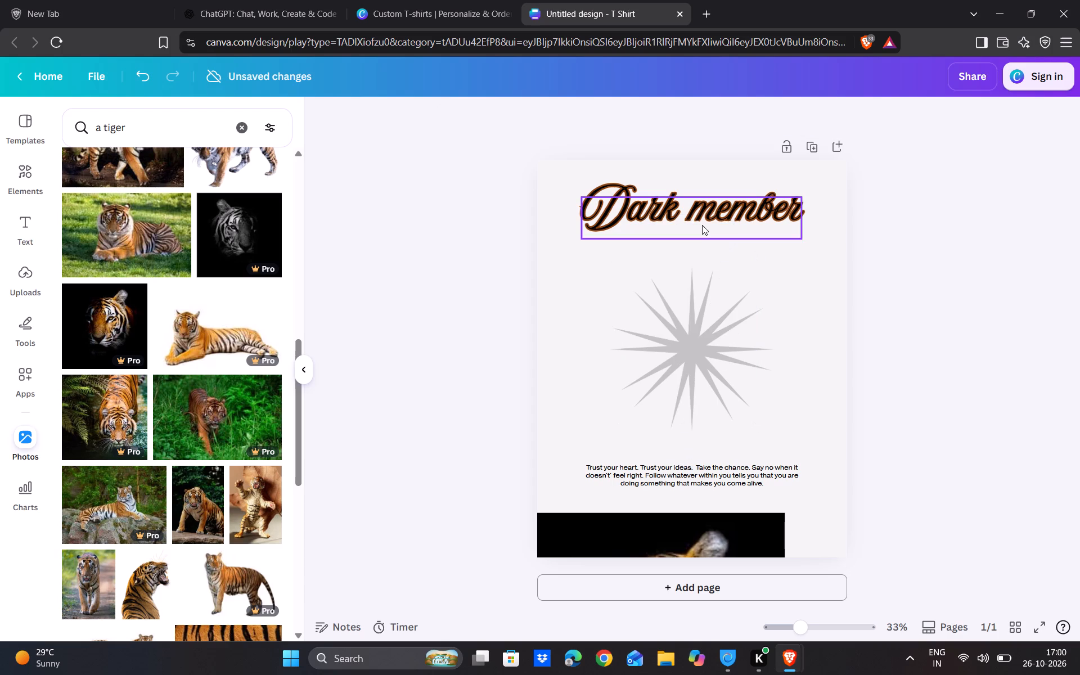
Unlock the grey starburst shape in the middle of the page and delete it.
double_click(697, 300)
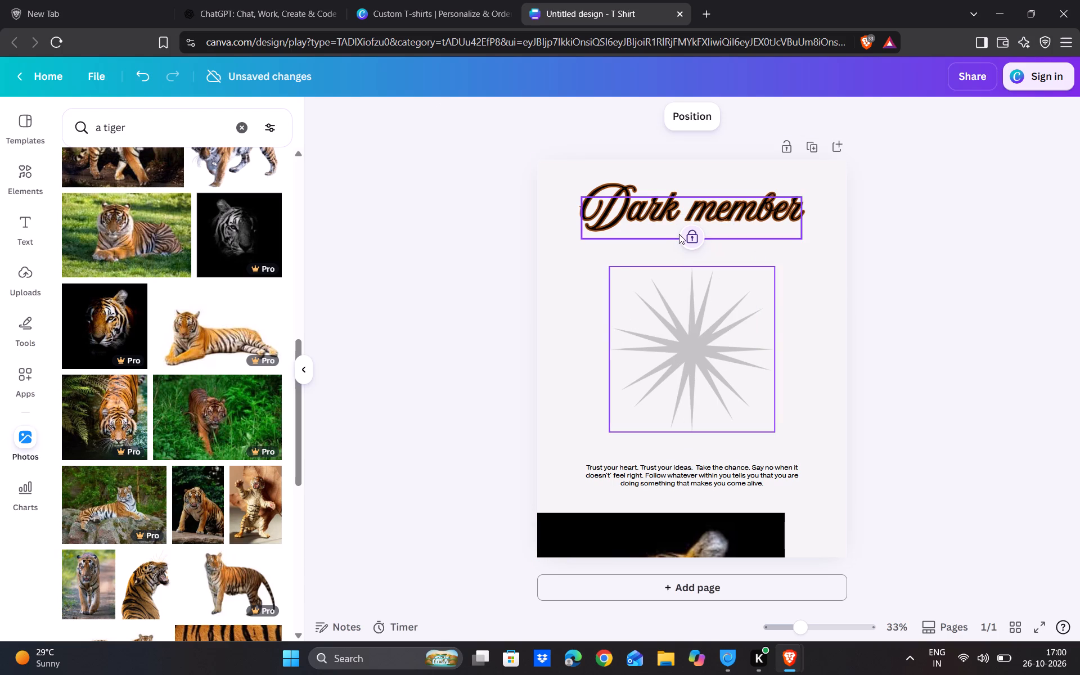
click(696, 235)
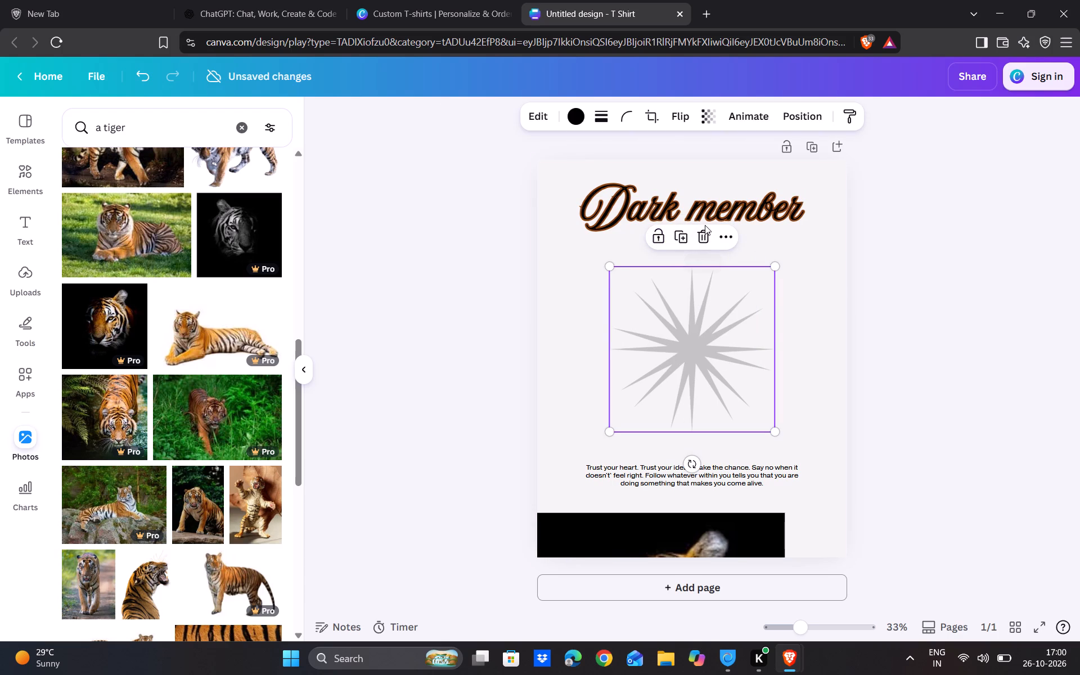
click(705, 231)
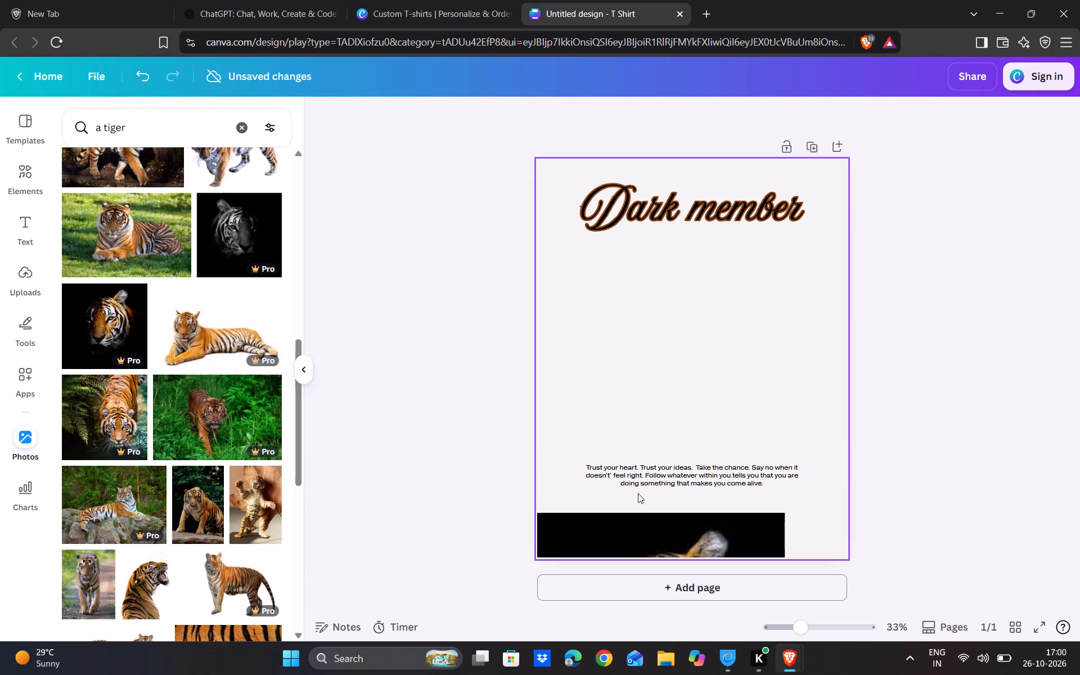
Move the tiger face photo under the "Dark member" heading and crop its edges to fit above the quote text, about 9.8 wide.
drag(638, 522, 676, 247)
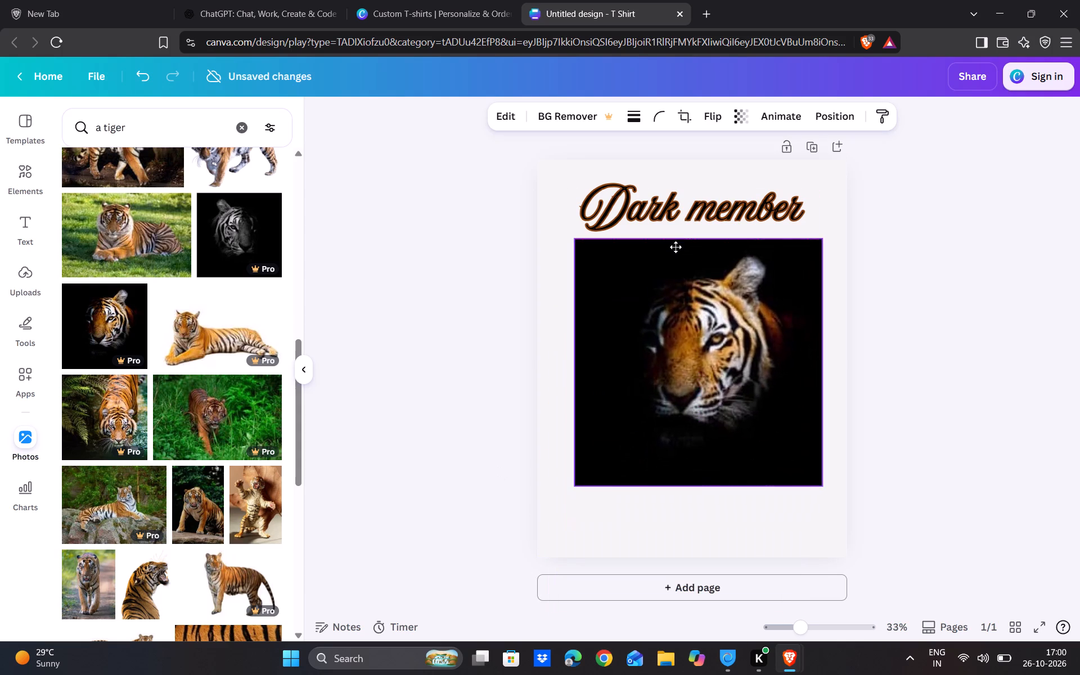
drag(676, 247, 669, 243)
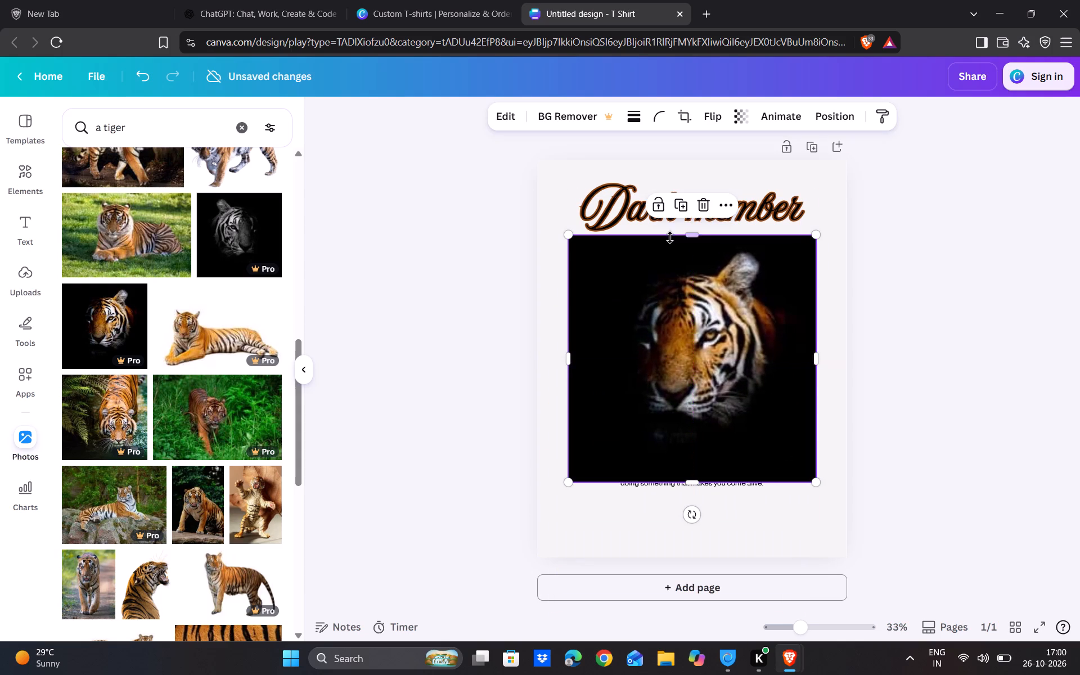
drag(670, 231, 677, 267)
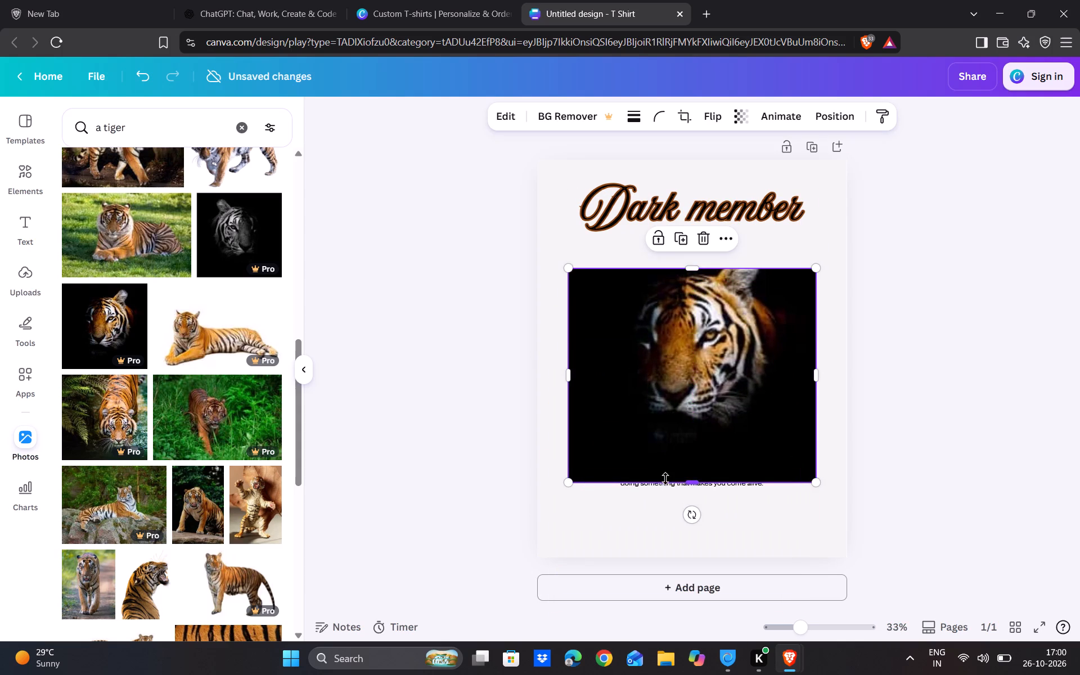
drag(665, 479, 674, 440)
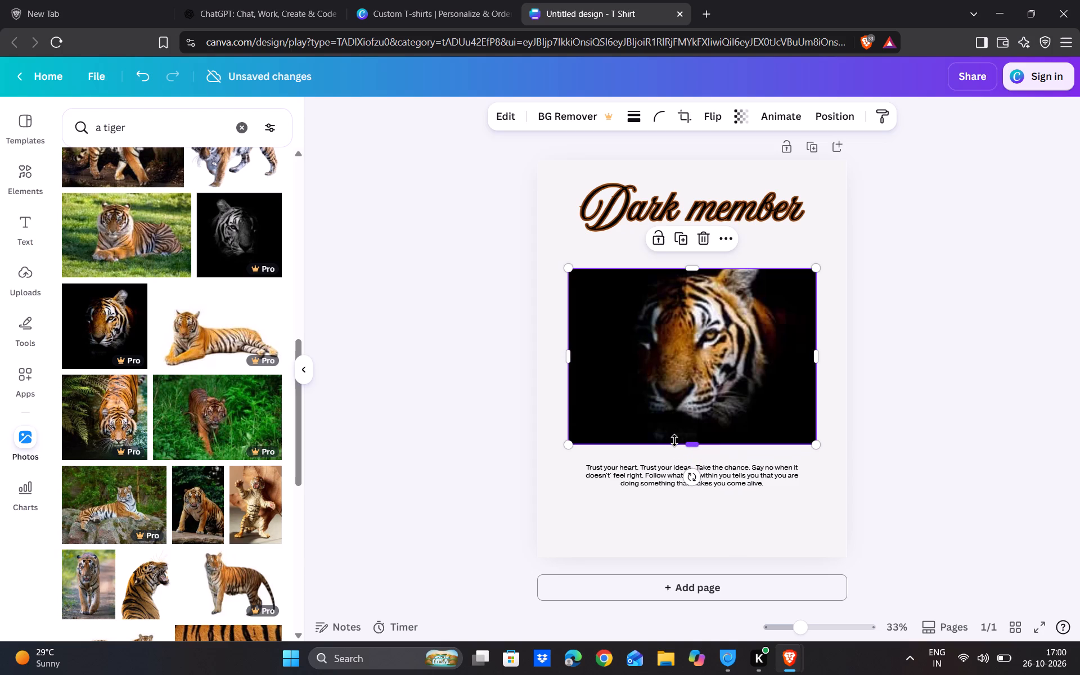
drag(565, 352, 597, 345)
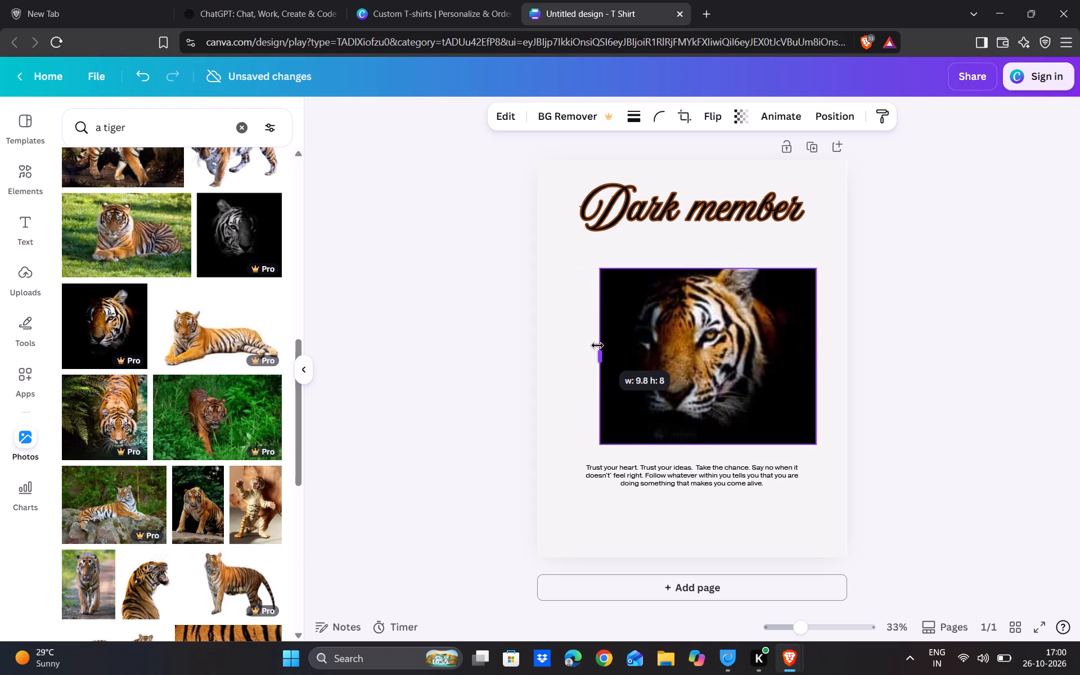
drag(597, 345, 598, 345)
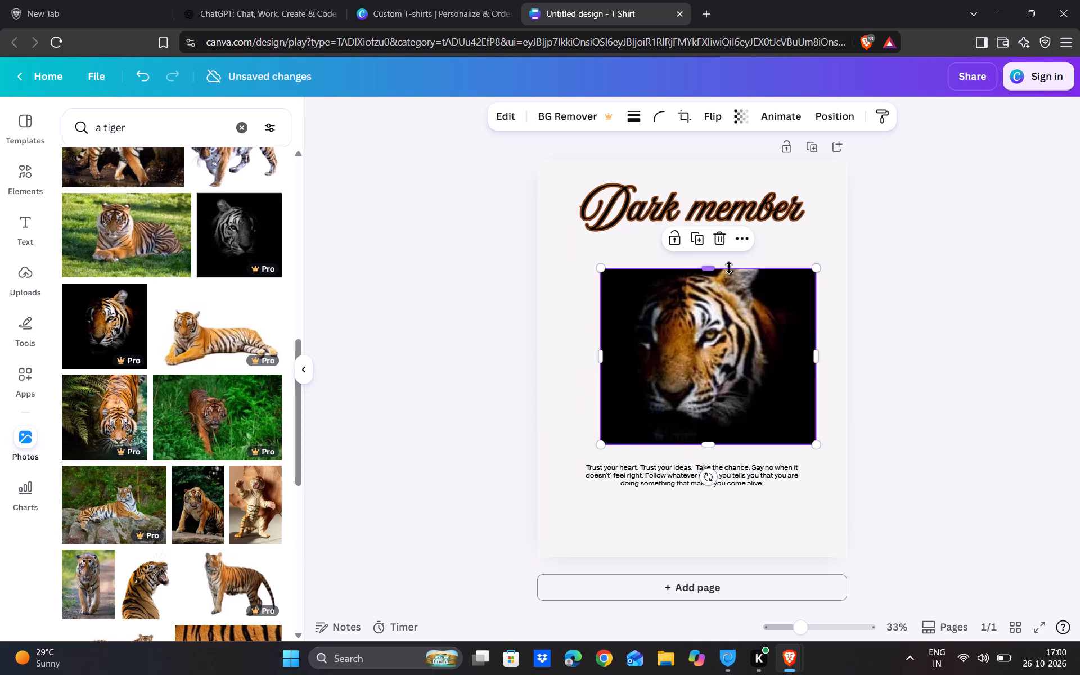
drag(729, 268, 722, 247)
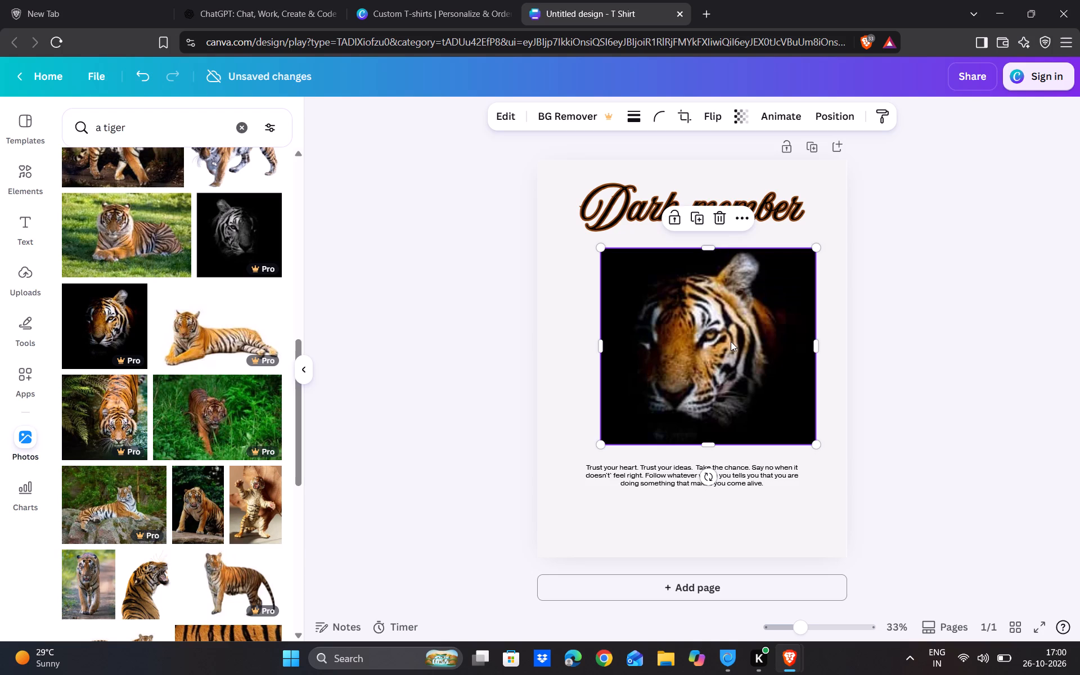
drag(731, 341, 726, 327)
Lock the tiger face photo in place on the page.
click(672, 479)
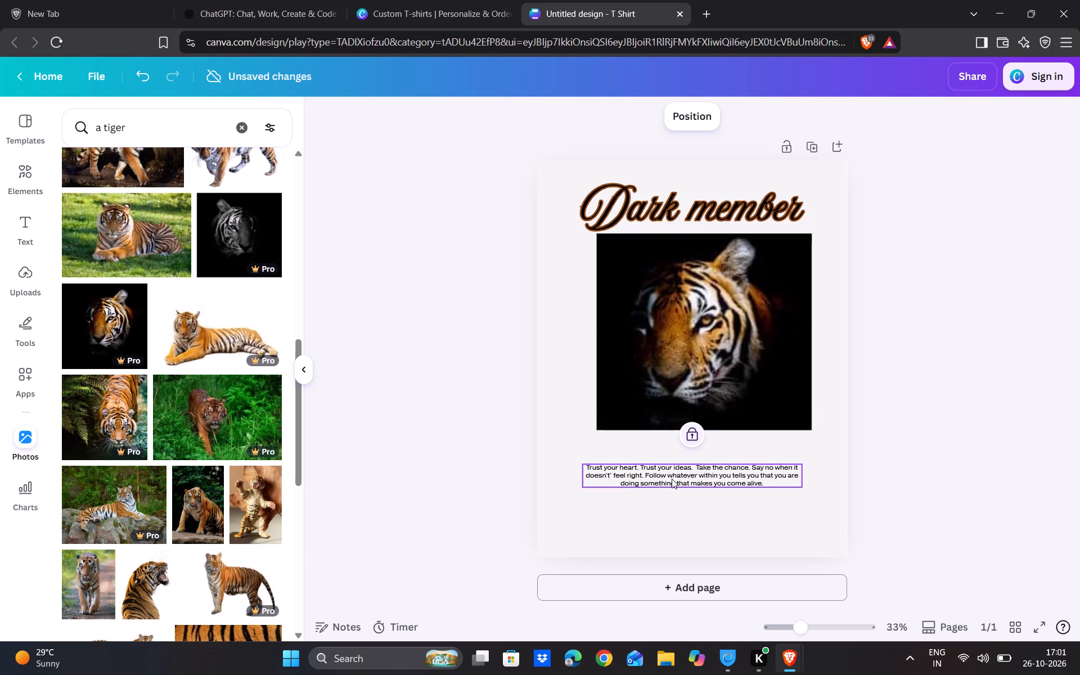
click(666, 370)
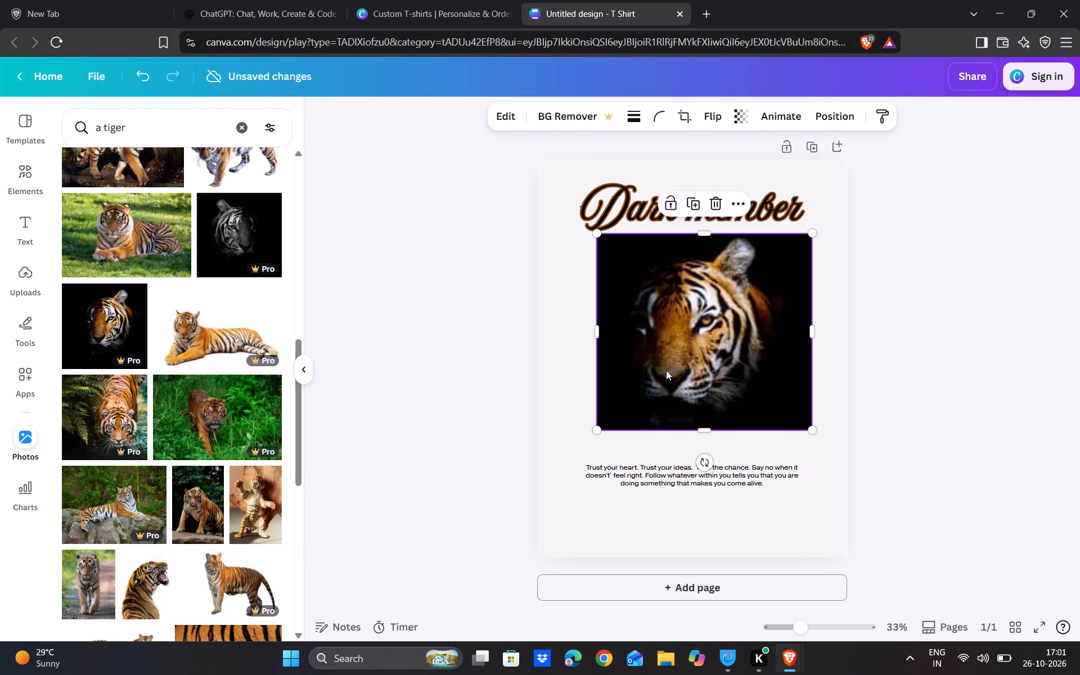
click(672, 206)
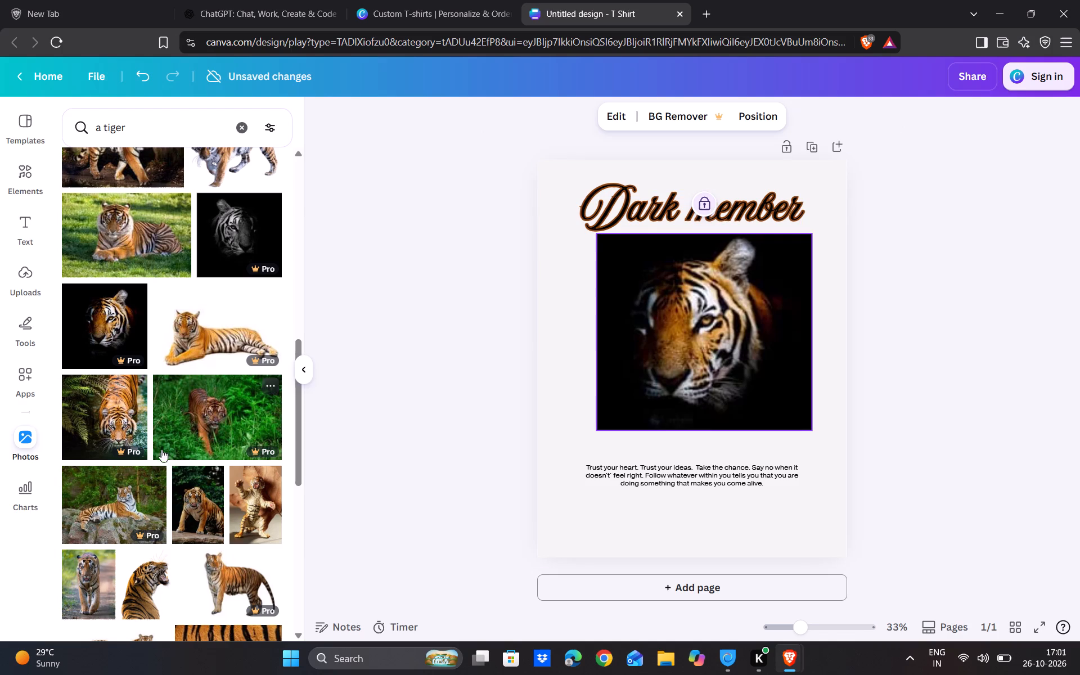
Browse further through the tiger photo results and open the design templates.
scroll(207, 440, down, 6)
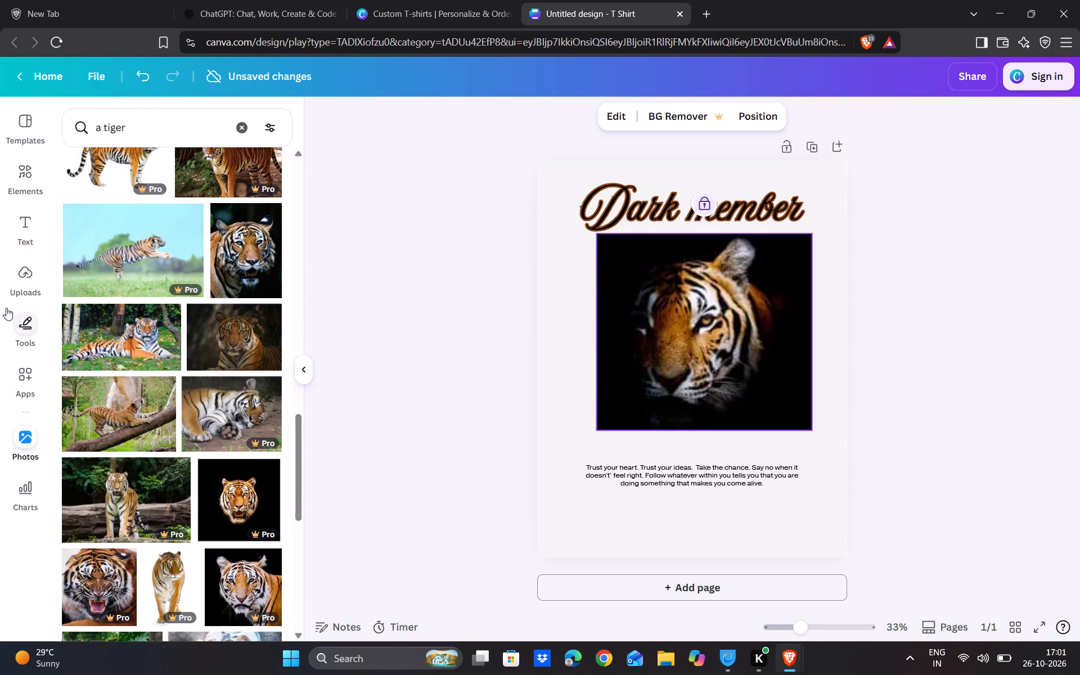
click(25, 136)
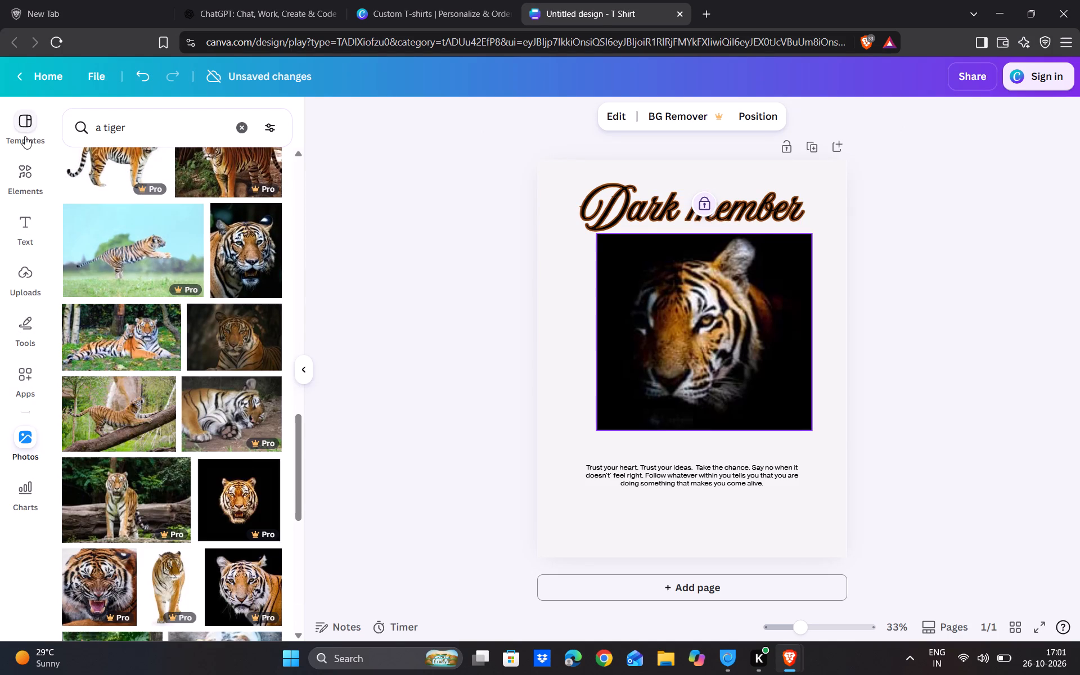
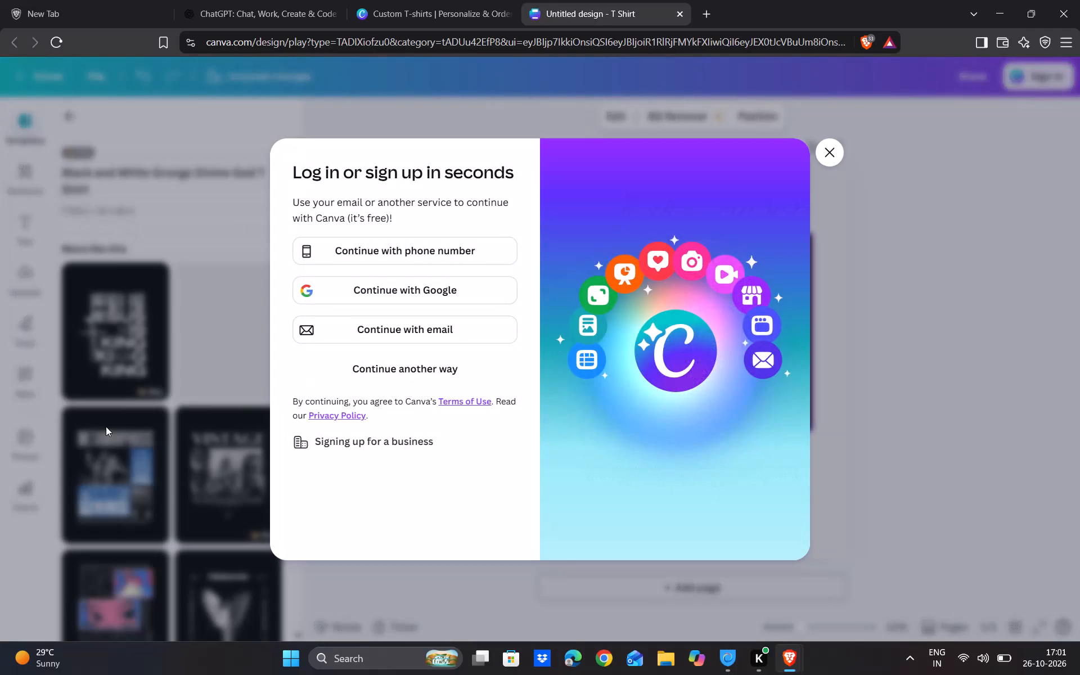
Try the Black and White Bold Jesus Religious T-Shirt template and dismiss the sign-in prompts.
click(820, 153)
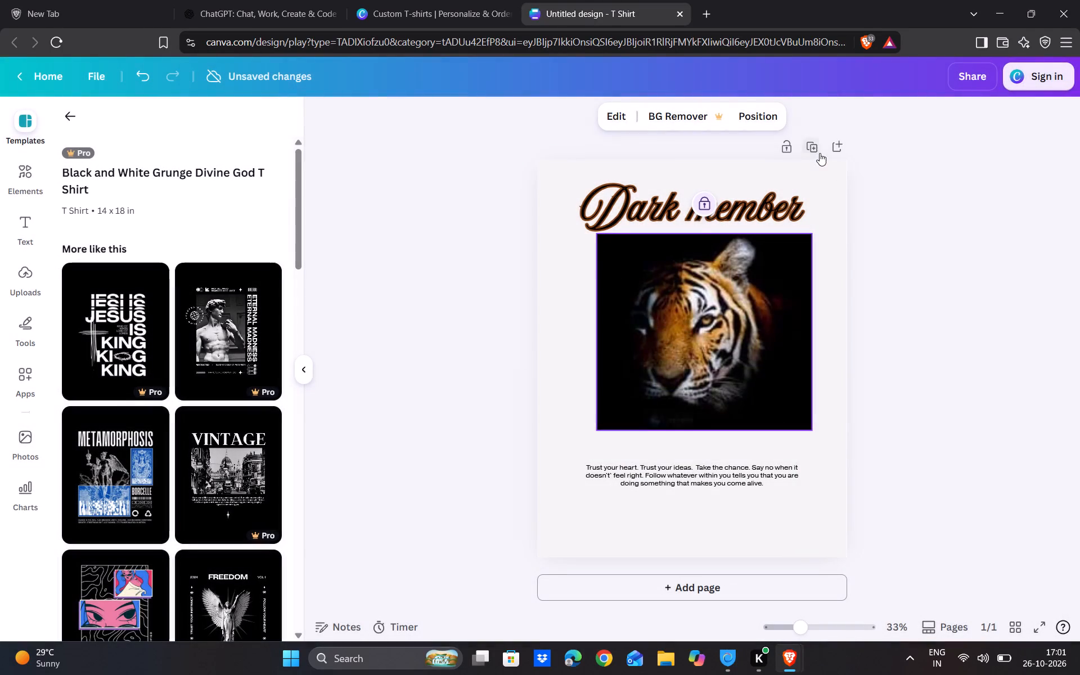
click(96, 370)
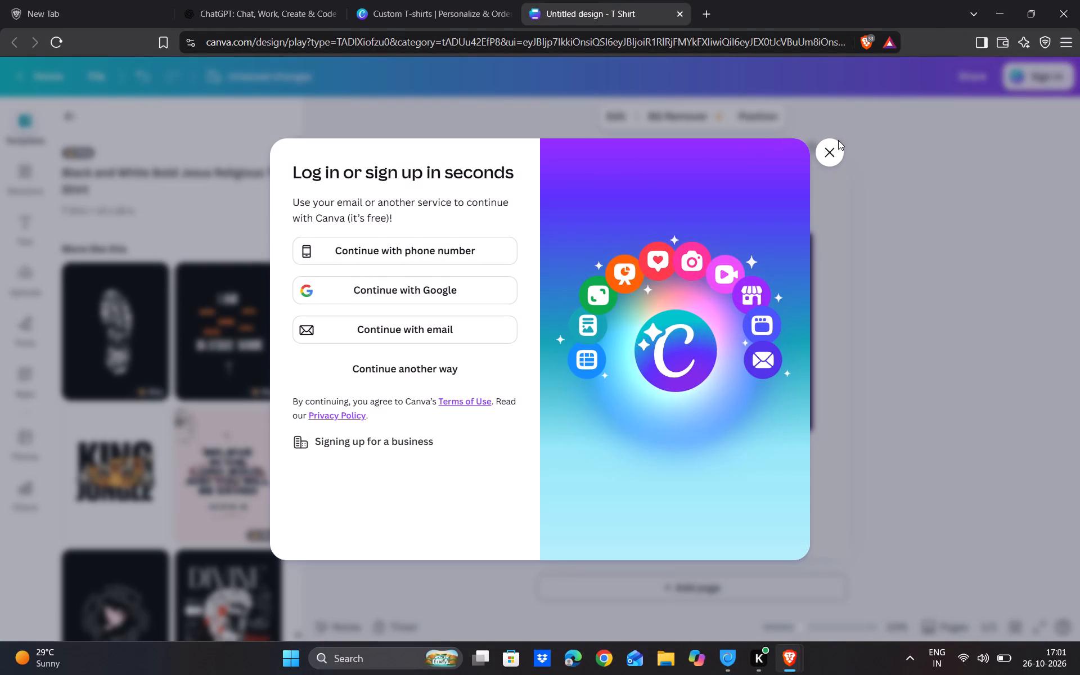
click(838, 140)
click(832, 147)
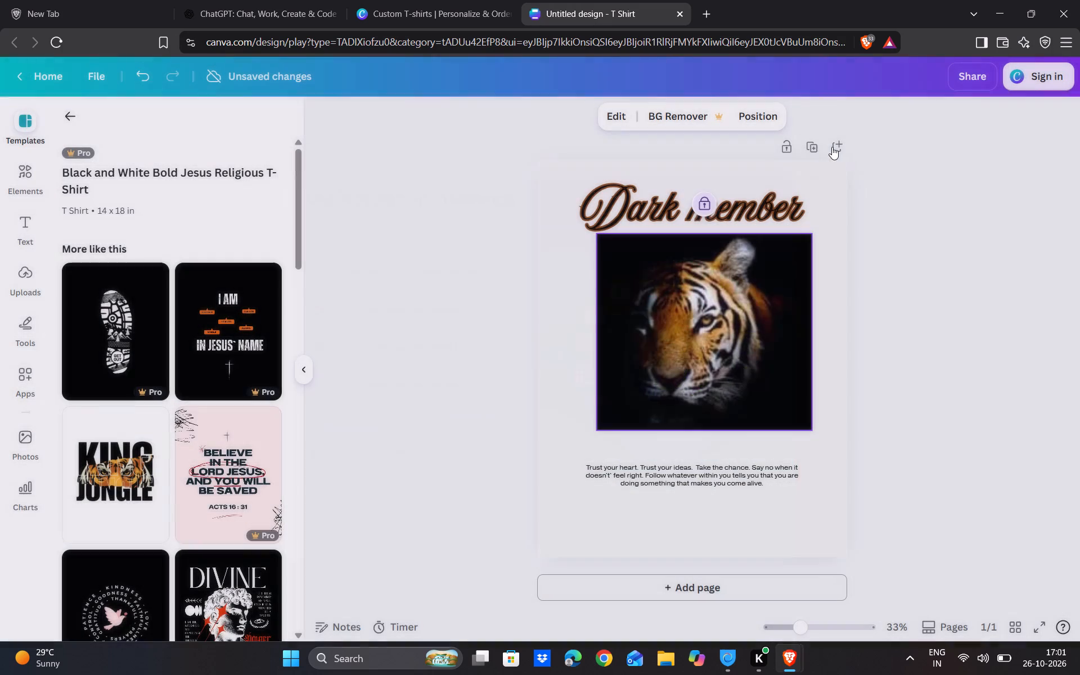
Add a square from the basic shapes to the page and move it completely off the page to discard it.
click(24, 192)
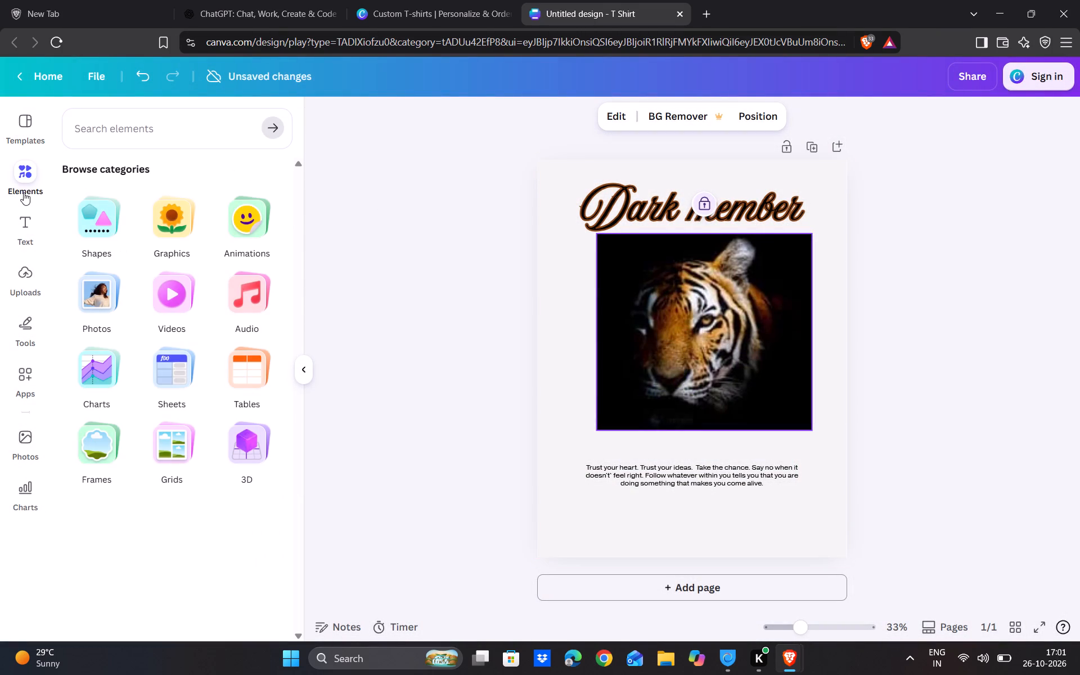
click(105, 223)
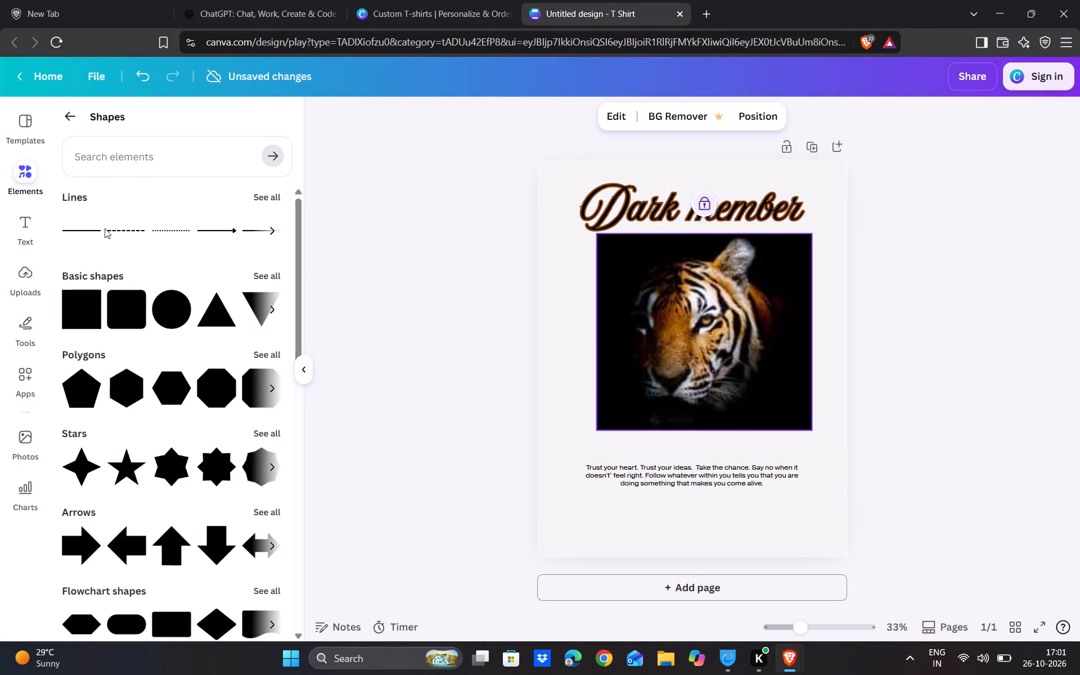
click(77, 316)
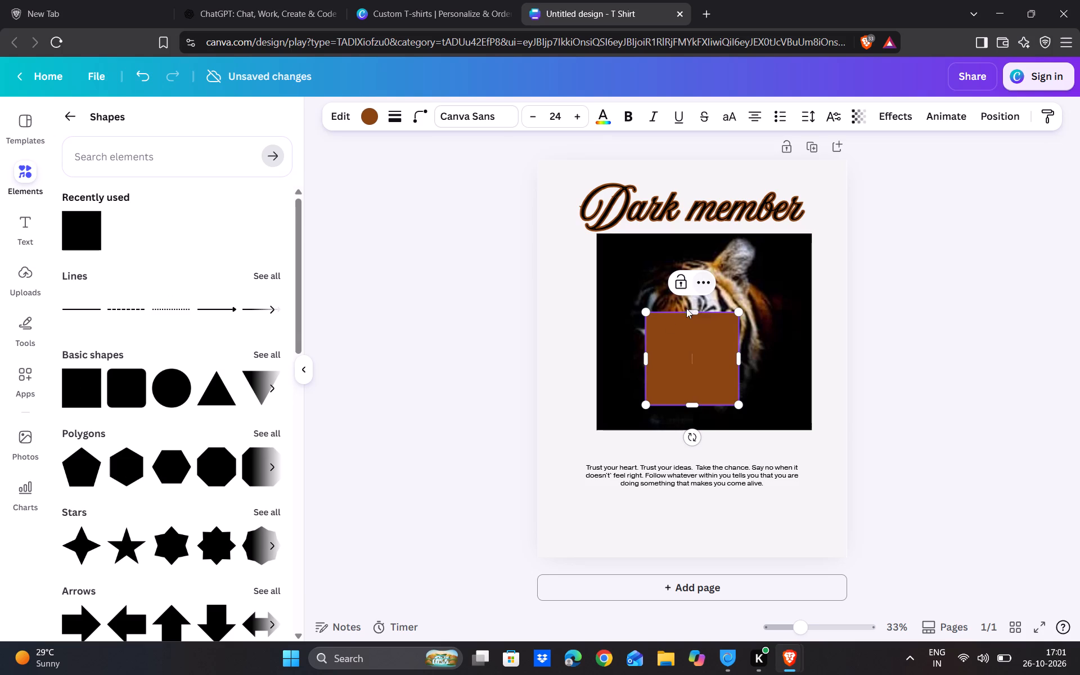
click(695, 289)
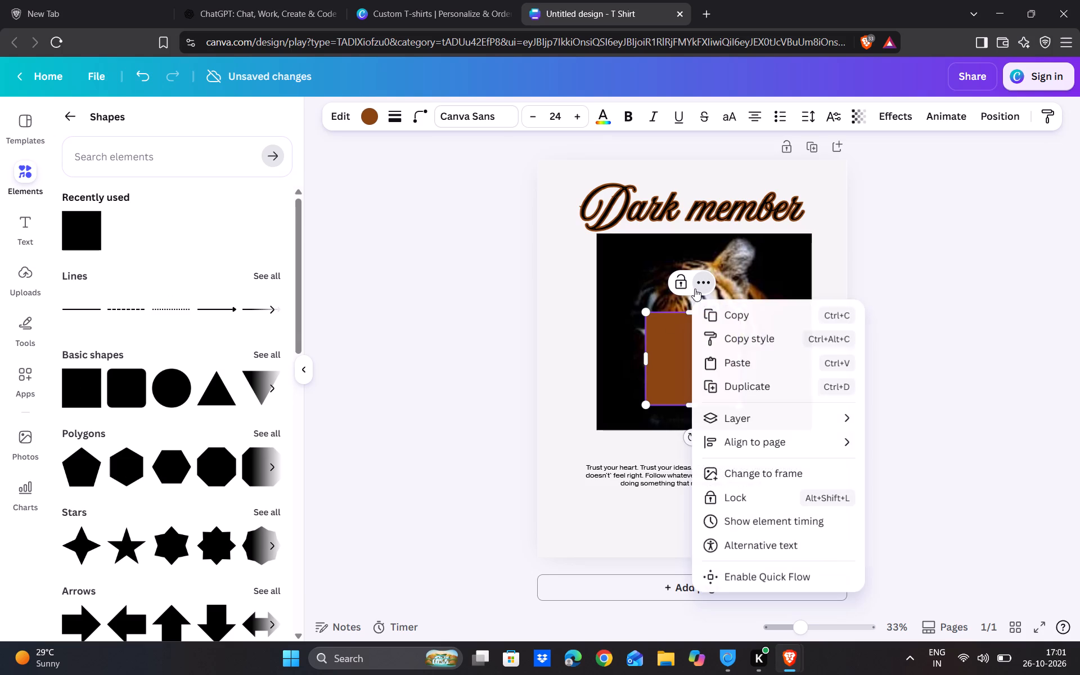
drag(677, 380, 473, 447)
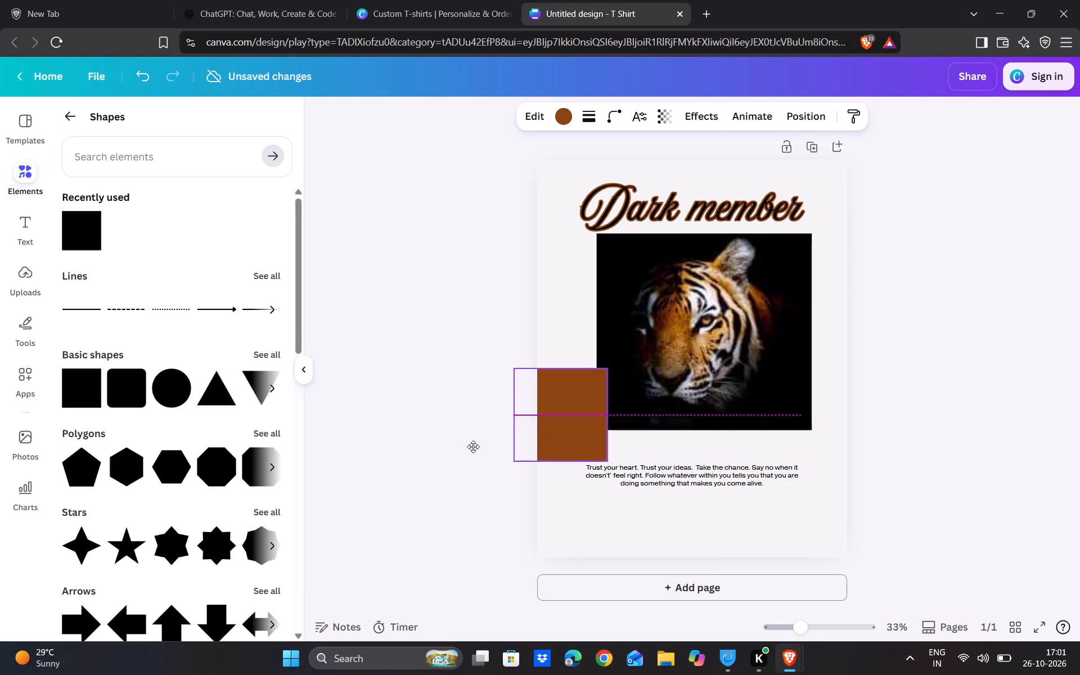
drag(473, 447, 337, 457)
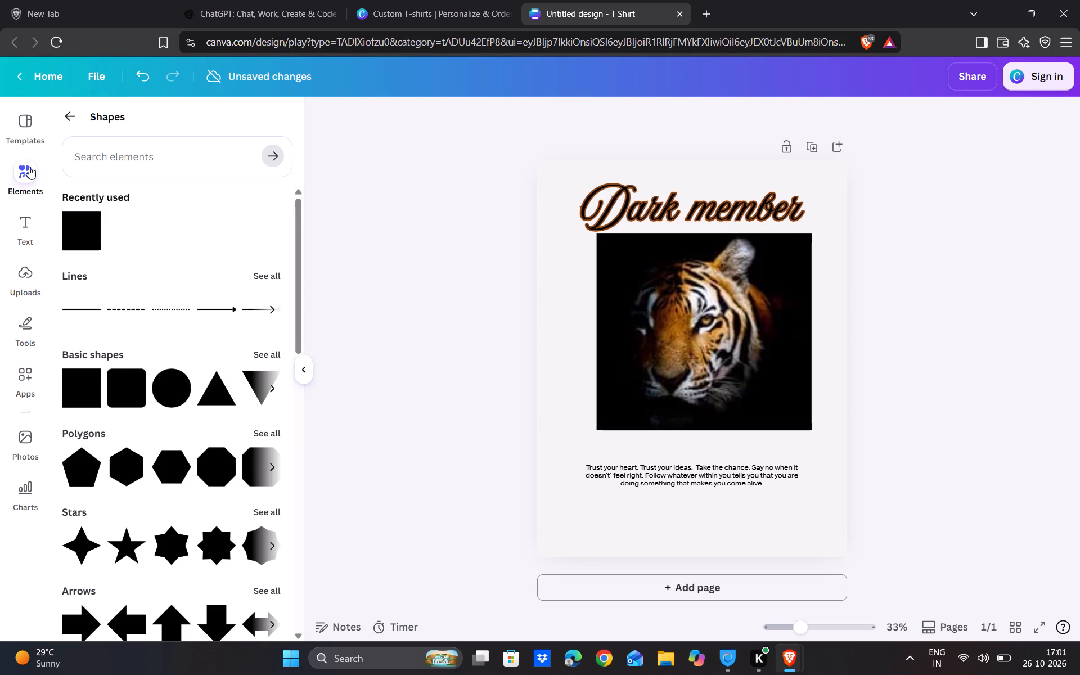
Add the Black and Orange Bold King Jungle T Shirt template as a new page.
click(25, 121)
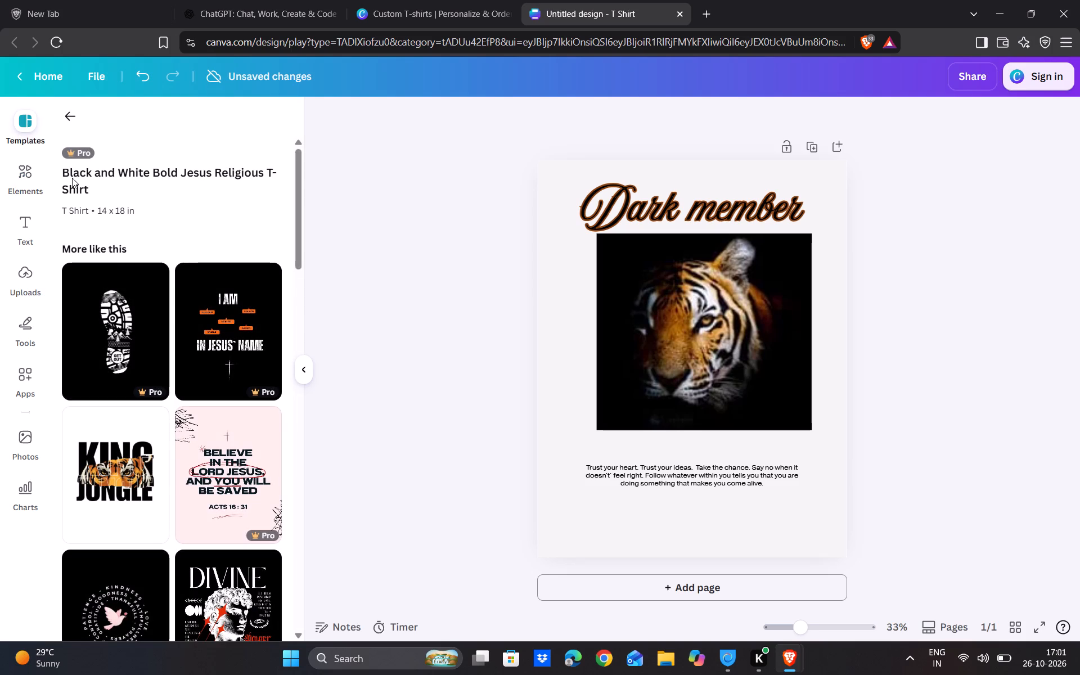
scroll(169, 475, down, 2)
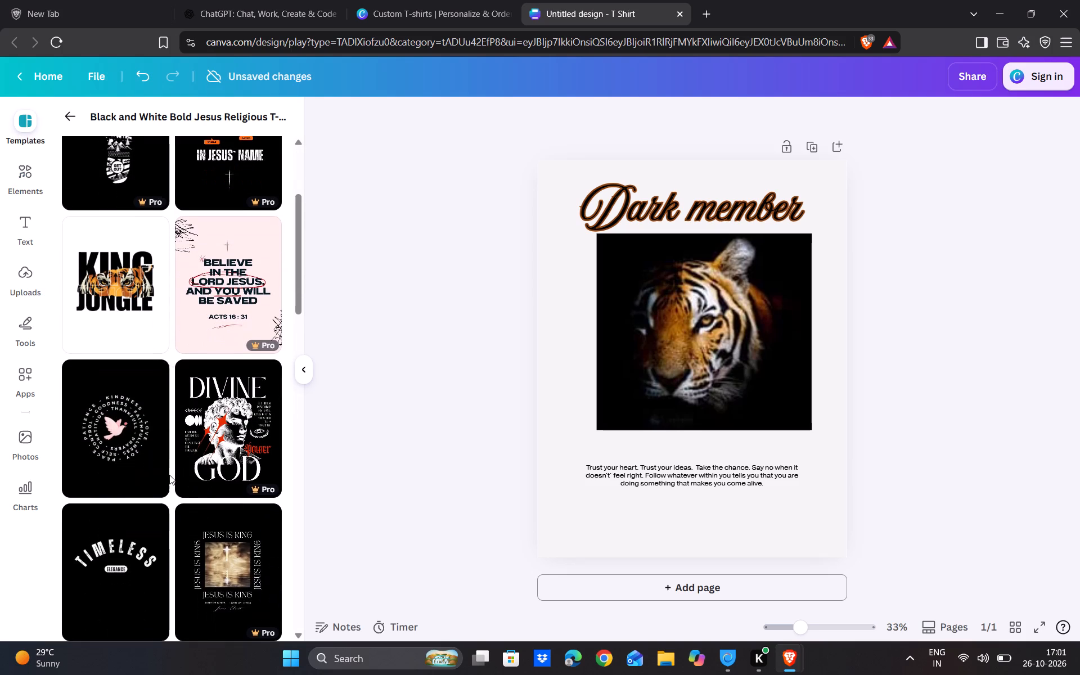
click(108, 257)
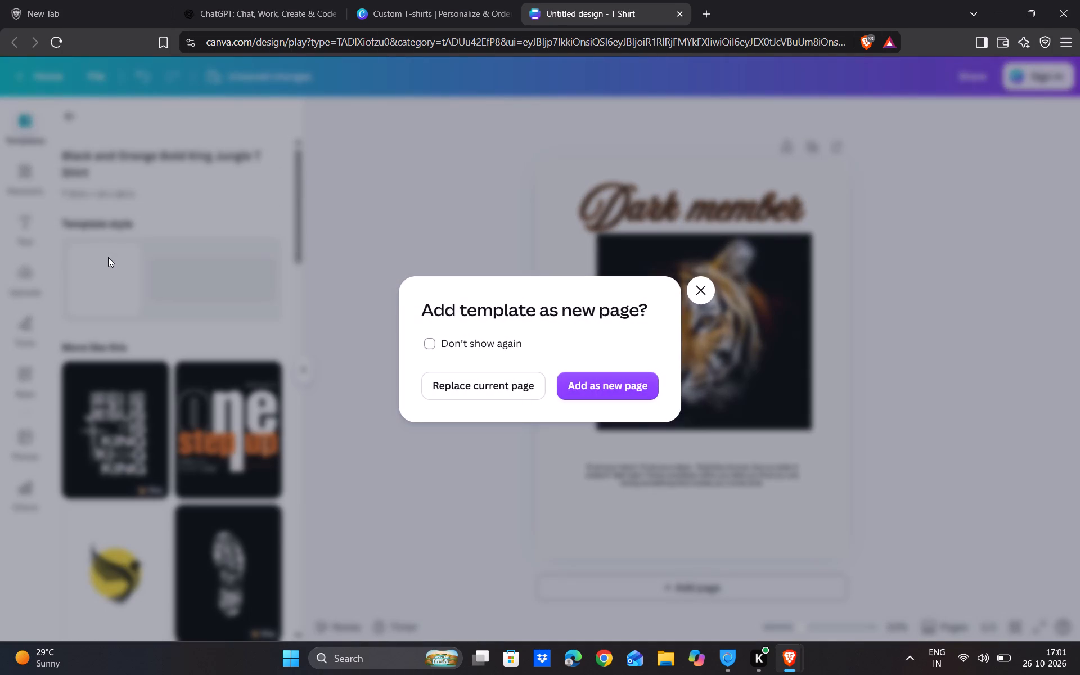
click(614, 379)
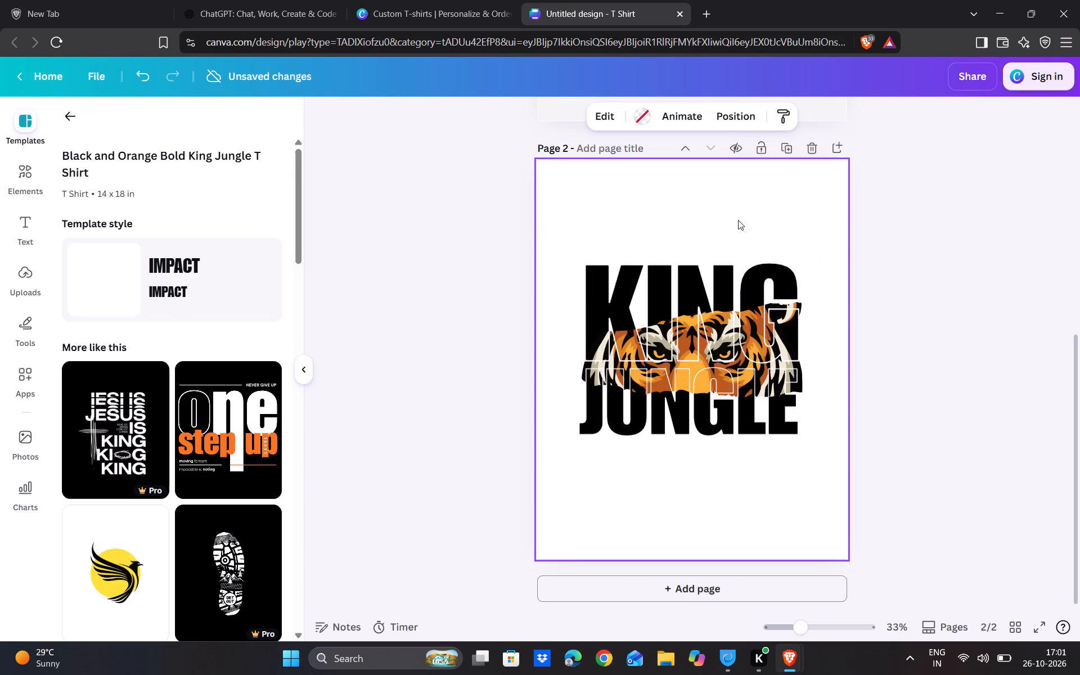
Apply the King Jungle template style, cycling through its variations, to the "King Jungle" design on page 2.
scroll(559, 156, up, 4)
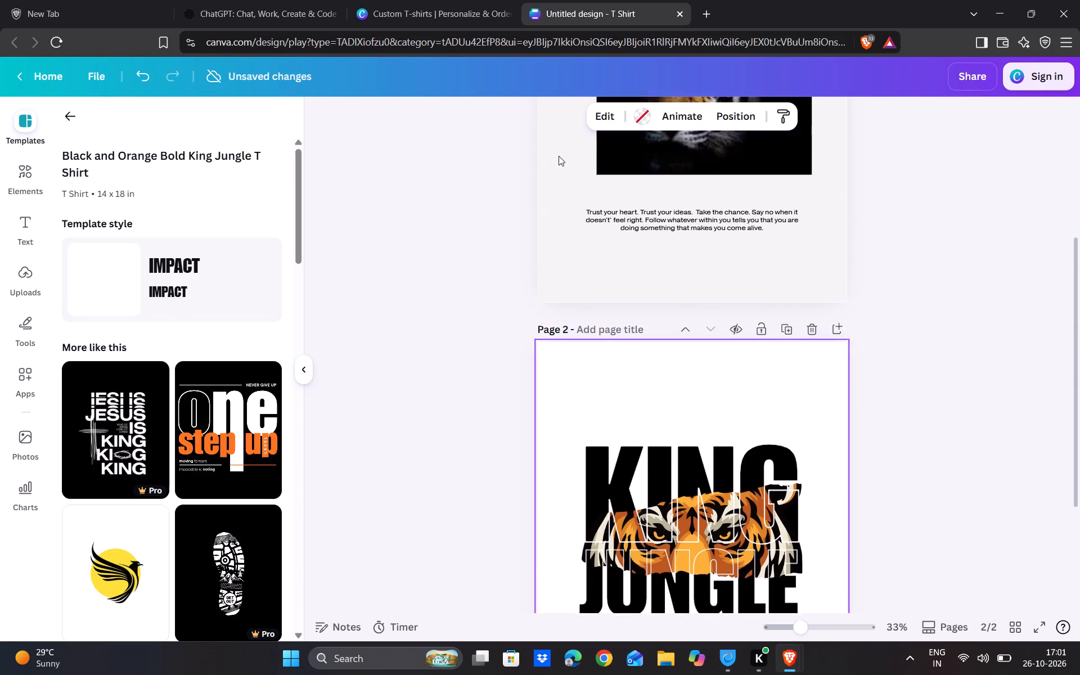
scroll(559, 156, up, 1)
scroll(559, 156, right, 1)
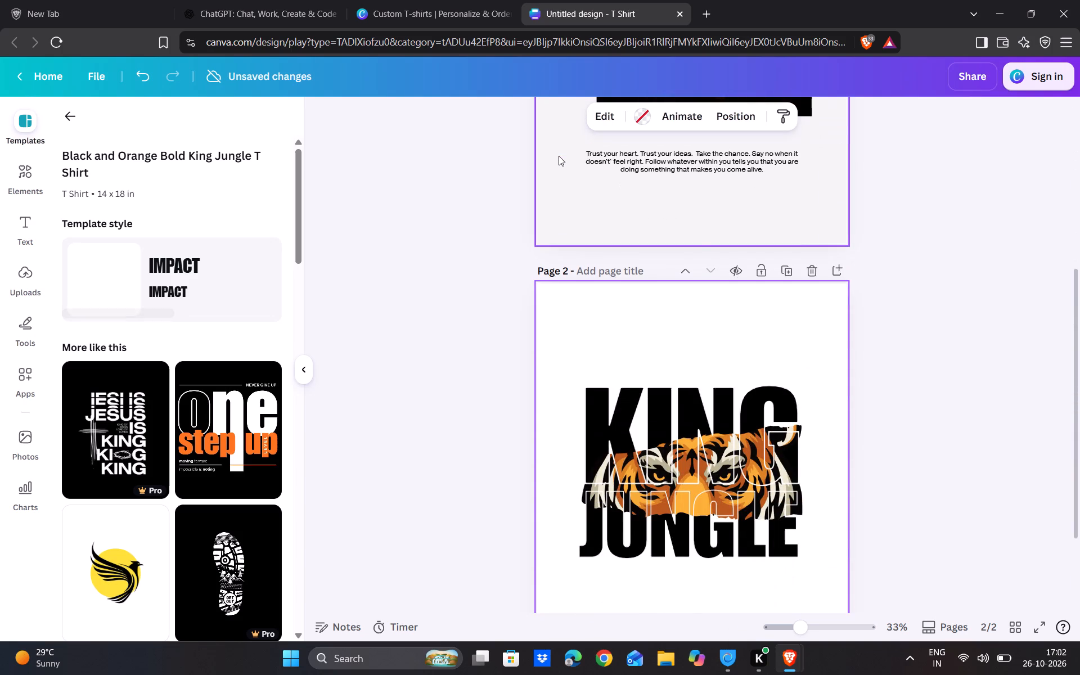
scroll(559, 156, down, 1)
click(650, 174)
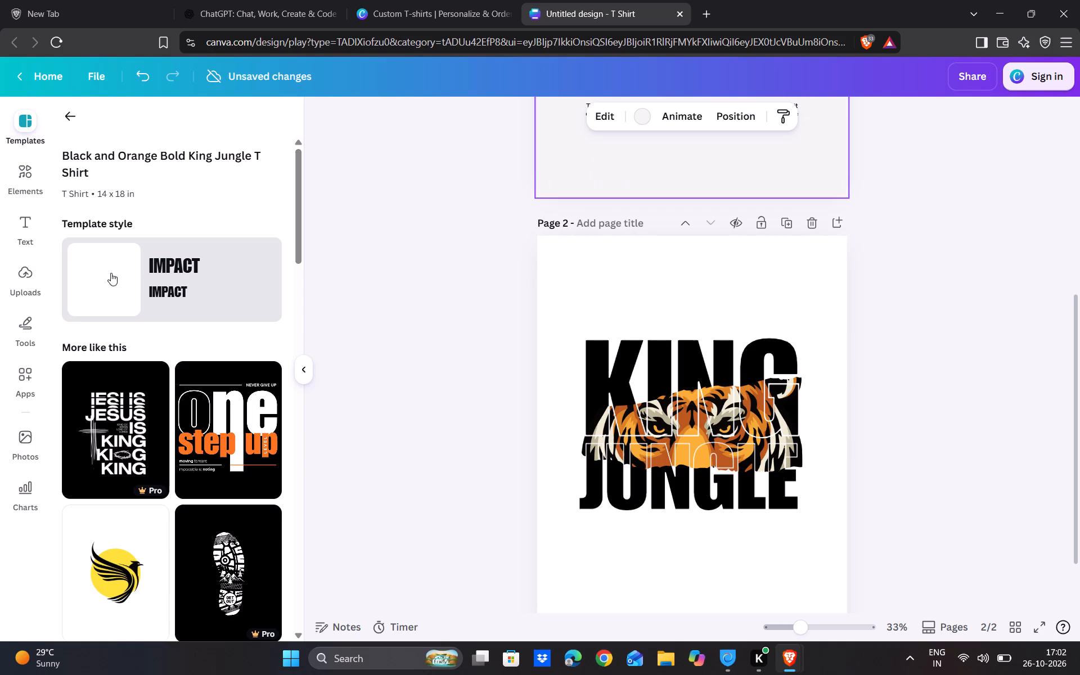
click(125, 275)
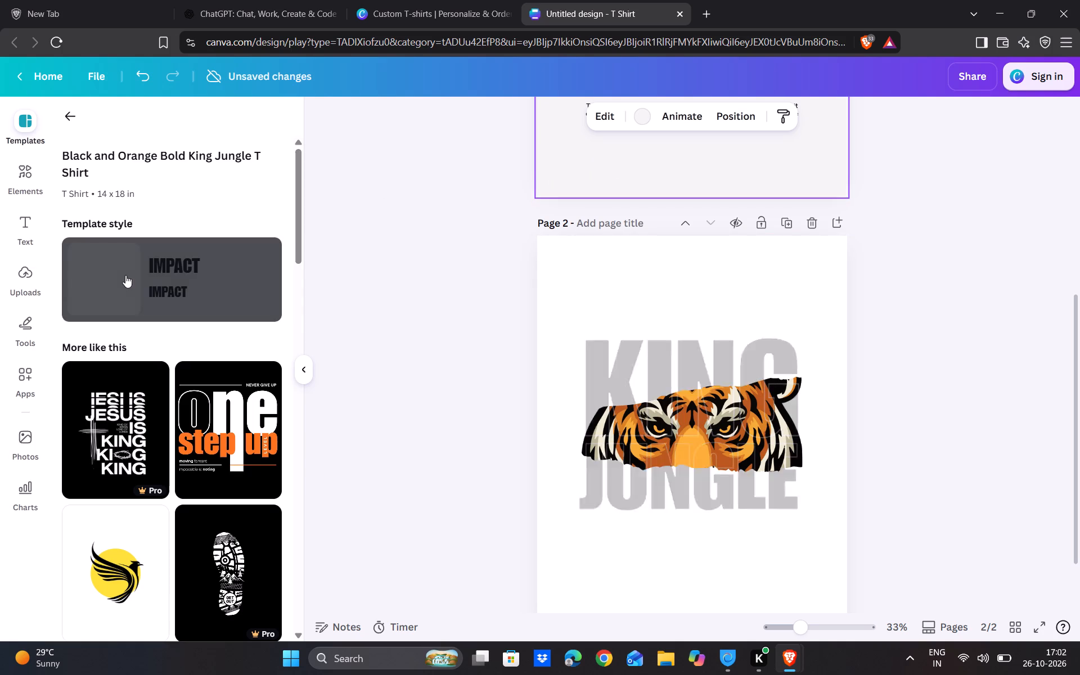
click(125, 261)
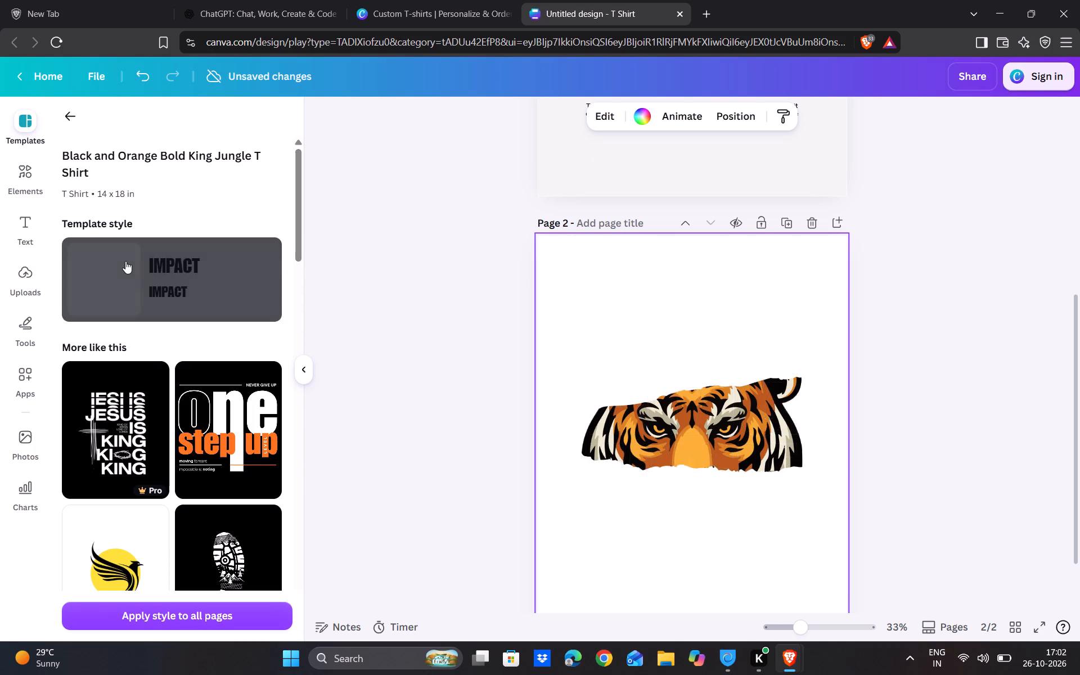
click(125, 261)
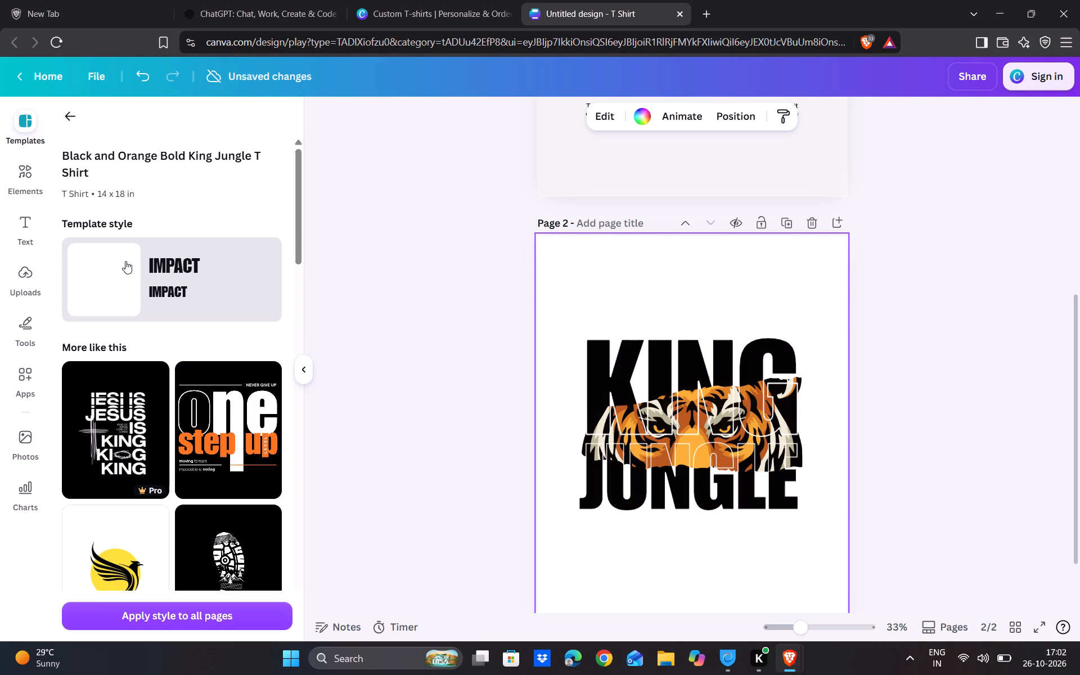
Apply the King Jungle template style to the "Dark member" tiger design on page 1, cycling to a white background.
scroll(533, 370, up, 3)
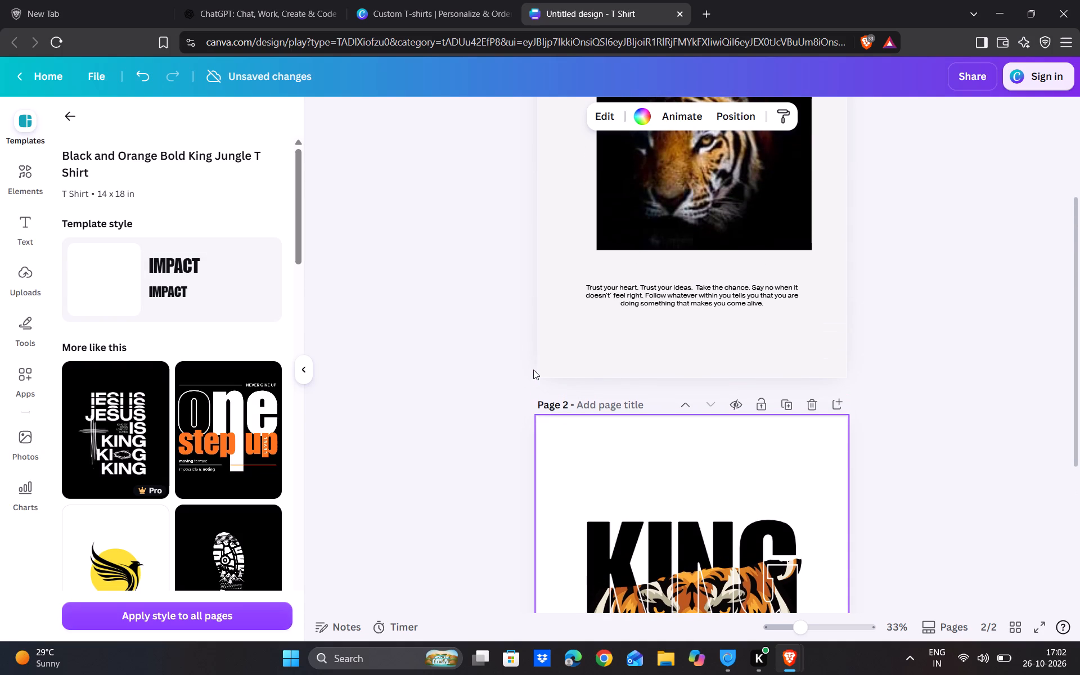
click(533, 370)
scroll(591, 345, up, 2)
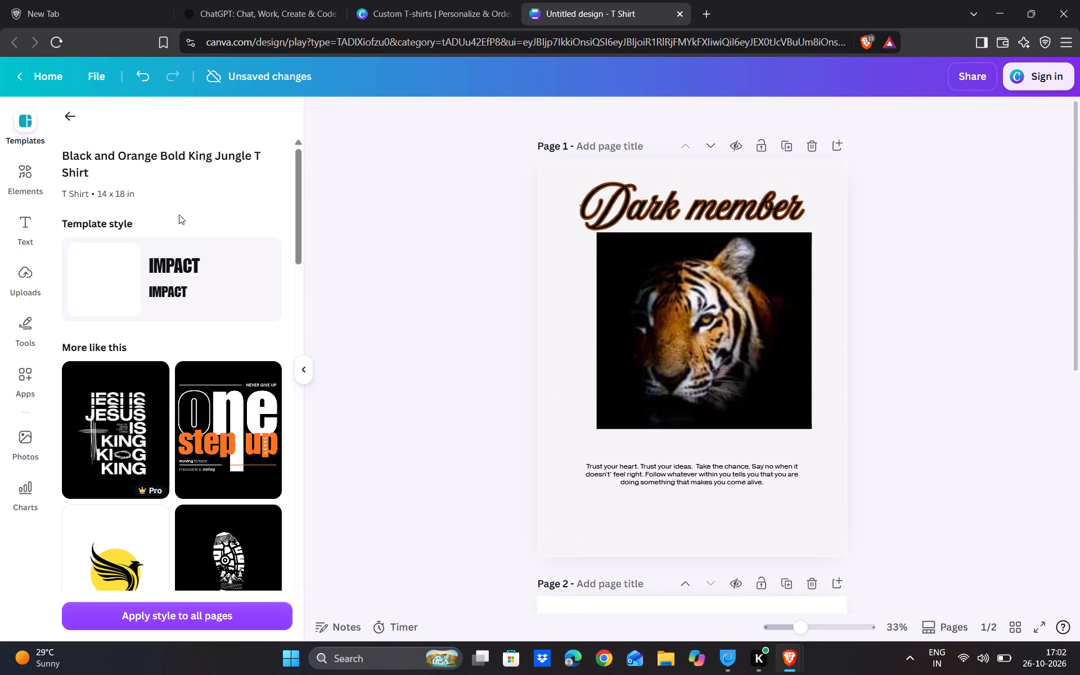
click(165, 282)
click(165, 282)
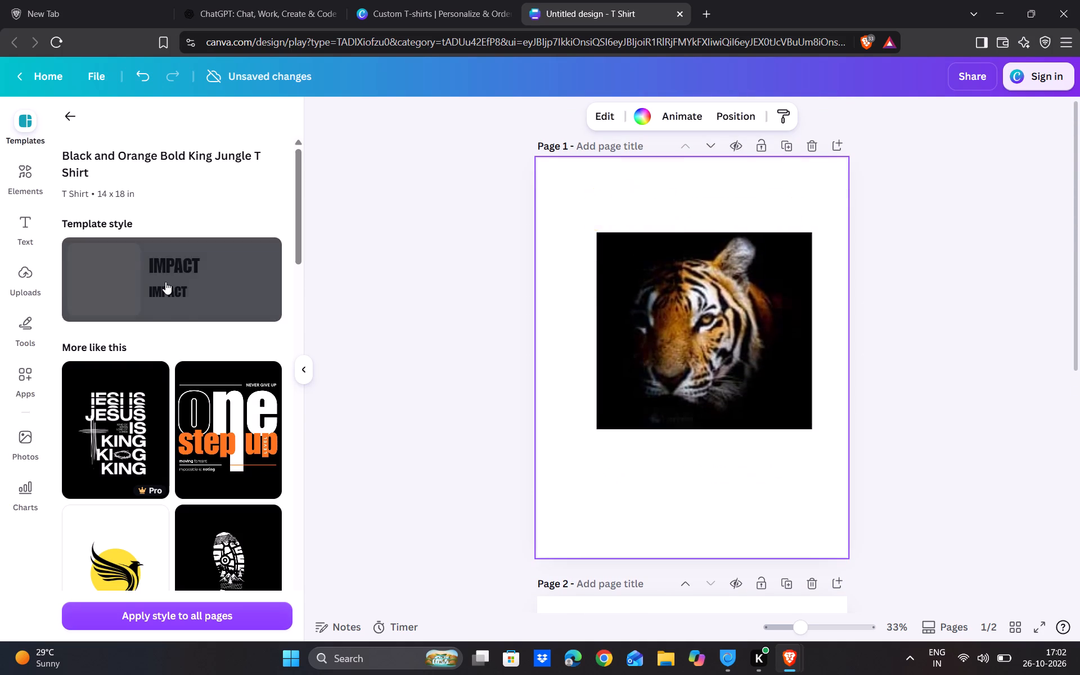
triple_click(165, 282)
click(165, 282)
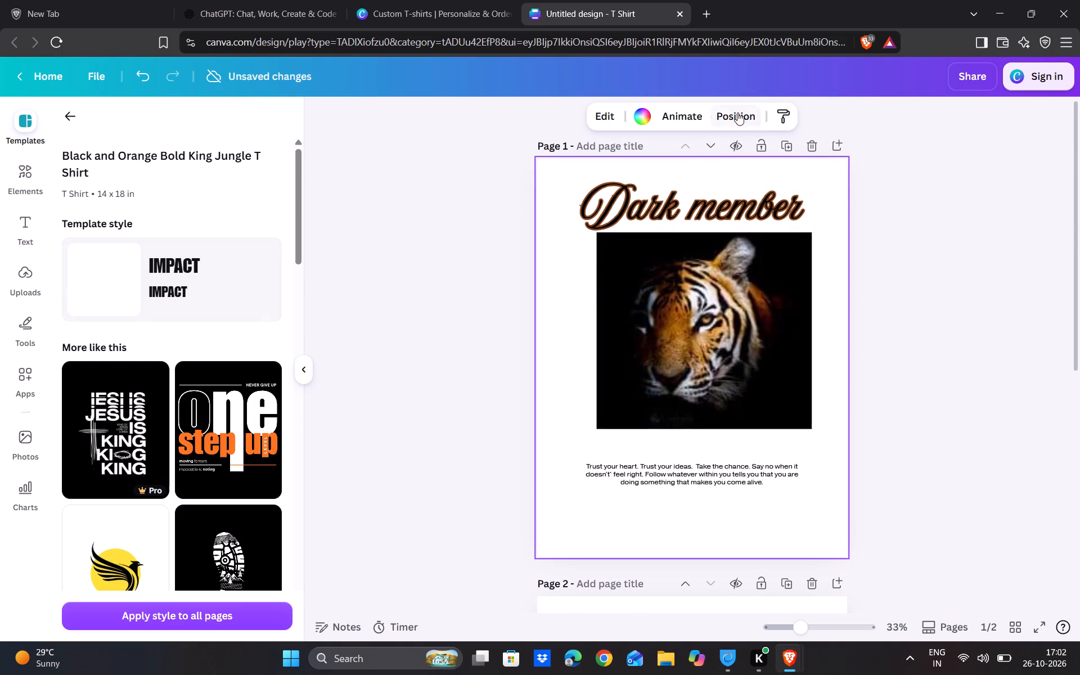
Apply the Pop page animation to page 1.
click(681, 118)
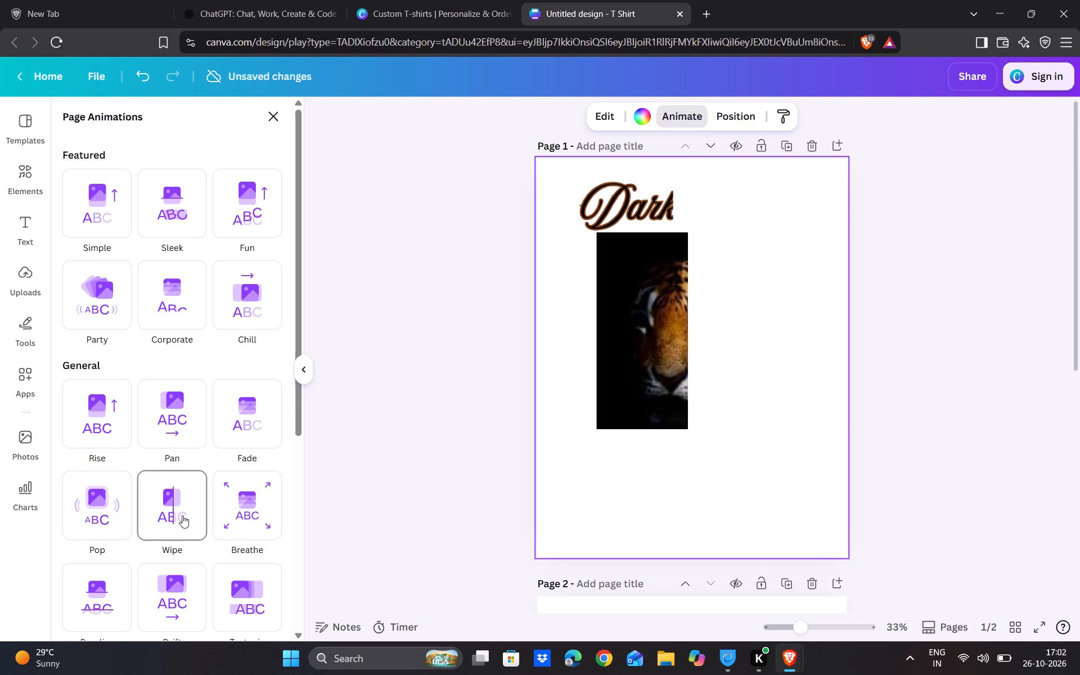
scroll(205, 370, down, 3)
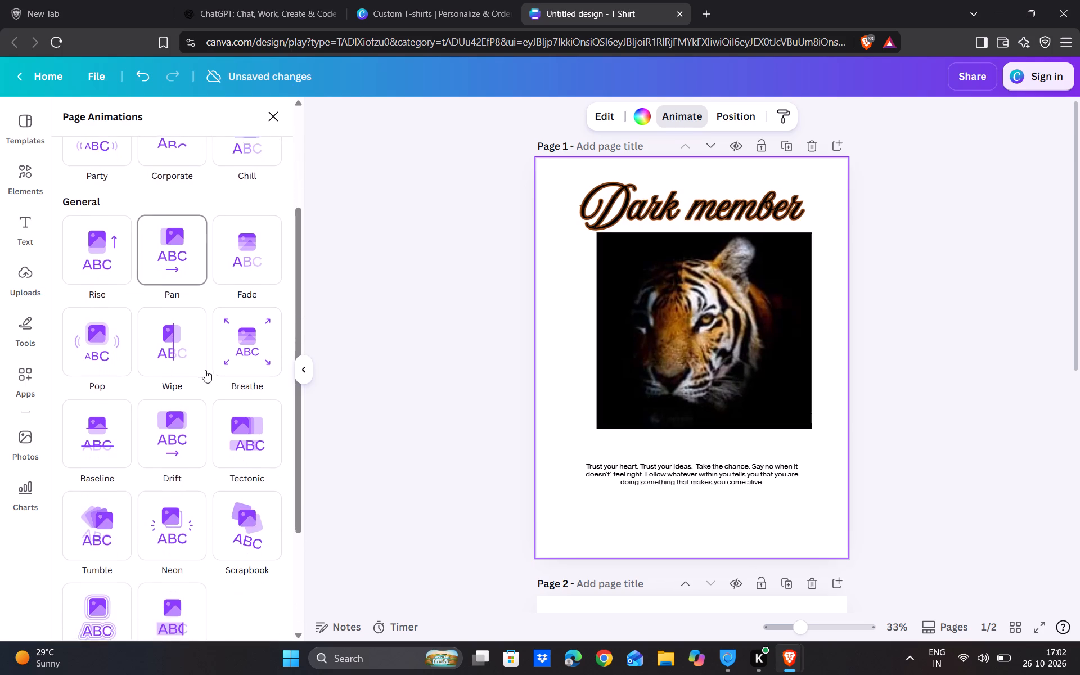
click(104, 309)
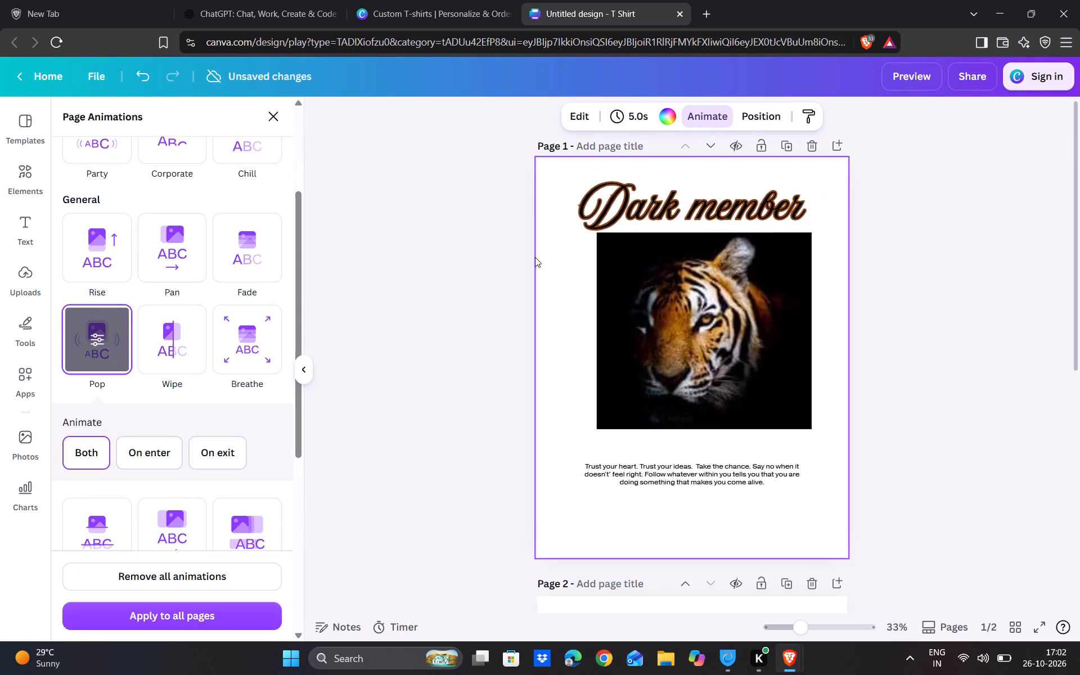
Examine page 1's layer list, checking the uppermost starburst layer and the "Dark member" heading layer.
click(751, 120)
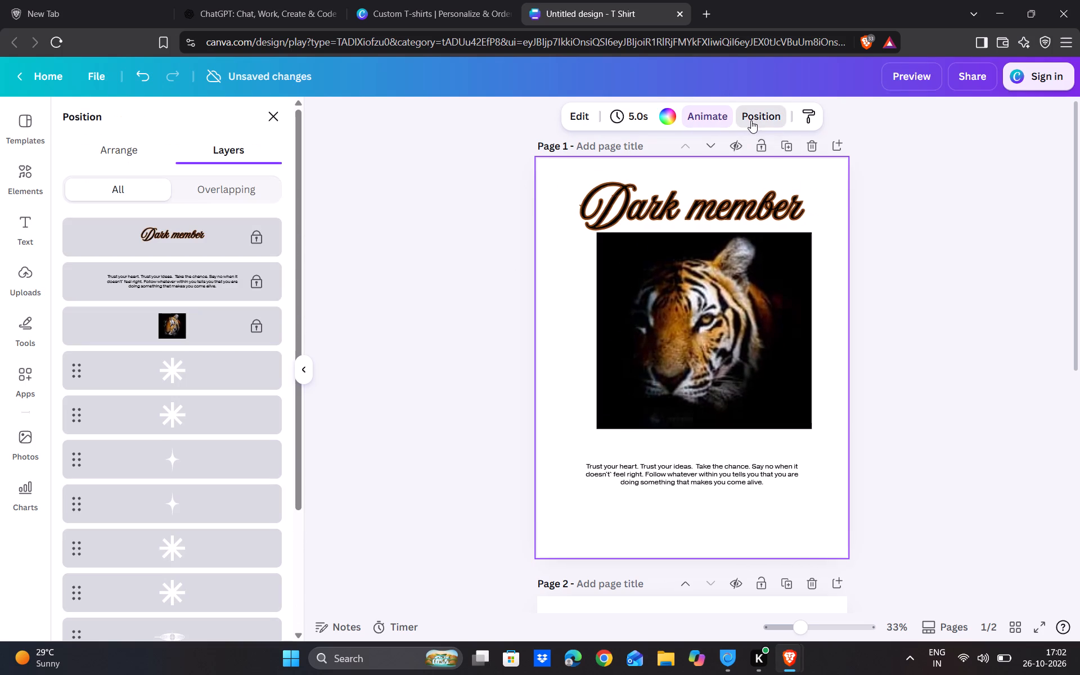
click(195, 367)
click(195, 367)
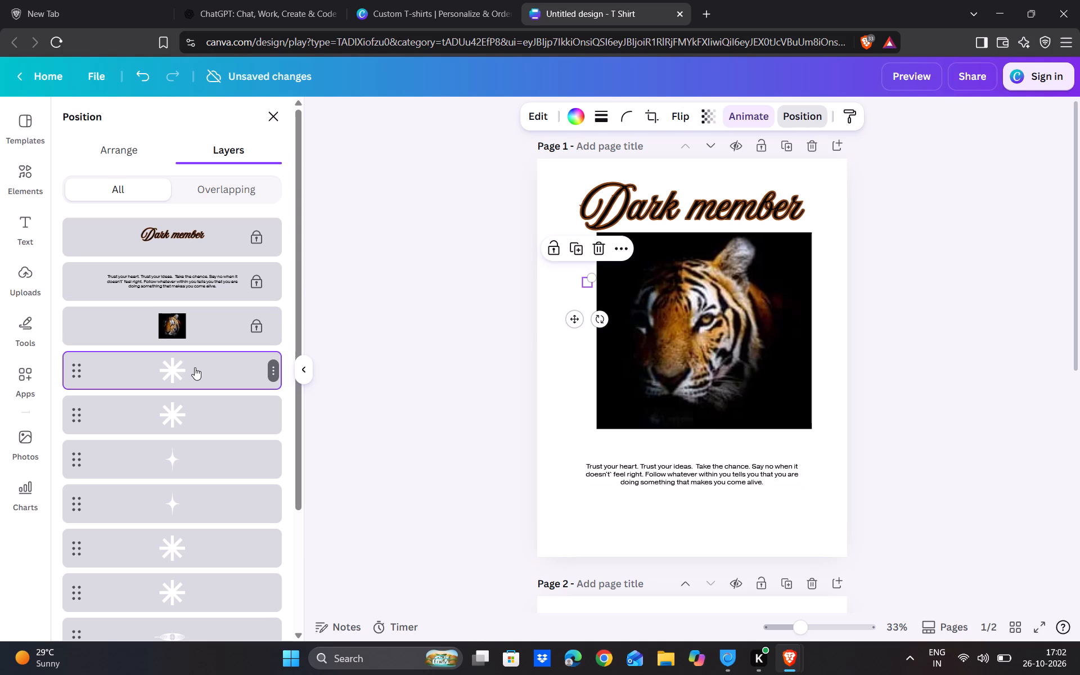
click(159, 244)
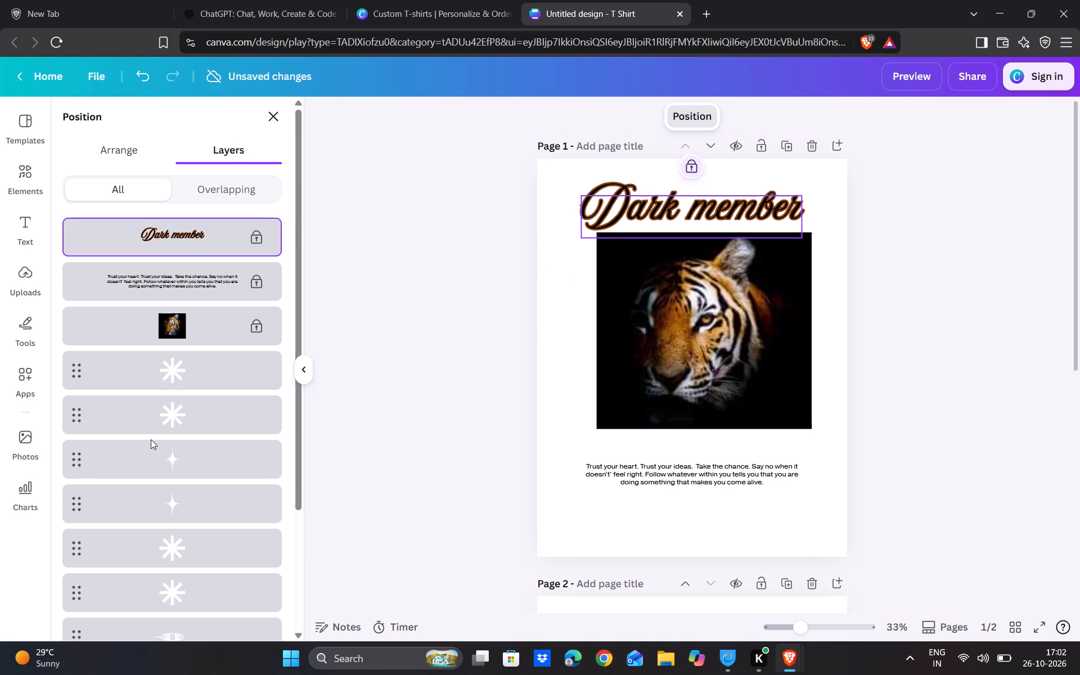
scroll(150, 478, down, 6)
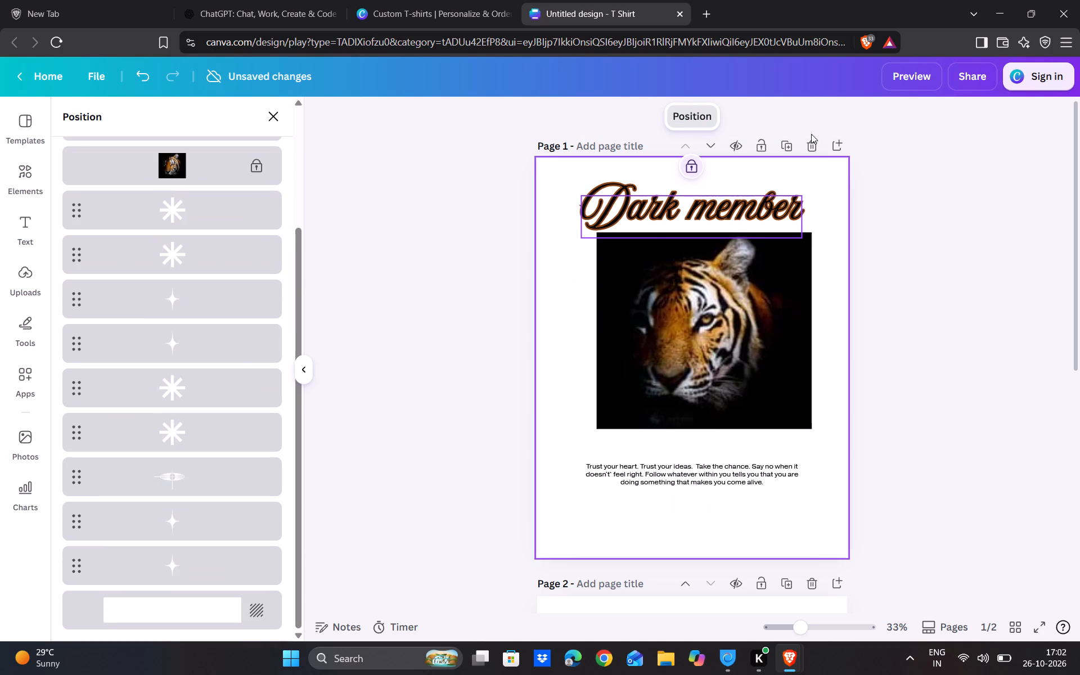
click(704, 110)
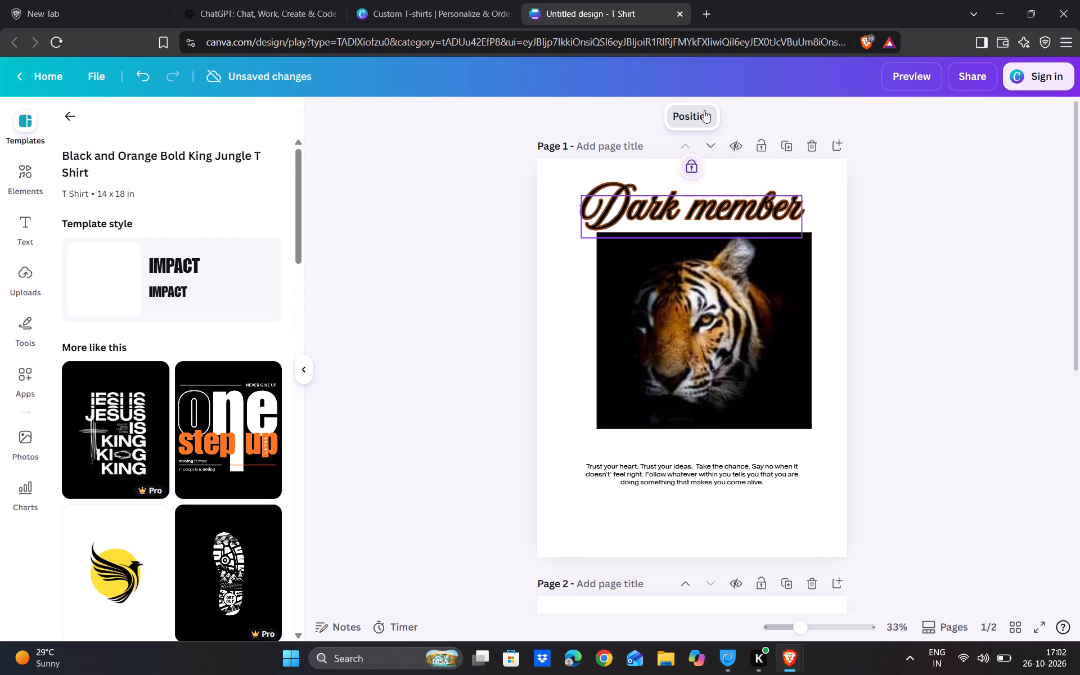
Apply the King Jungle template style to page 1 again.
click(192, 281)
scroll(220, 187, up, 3)
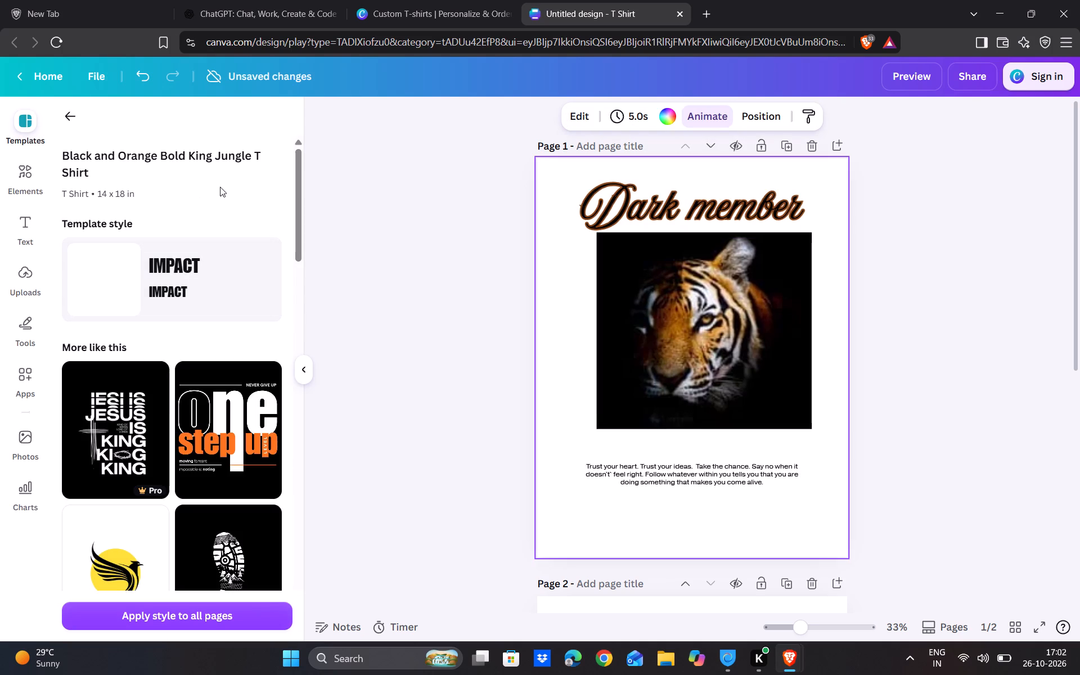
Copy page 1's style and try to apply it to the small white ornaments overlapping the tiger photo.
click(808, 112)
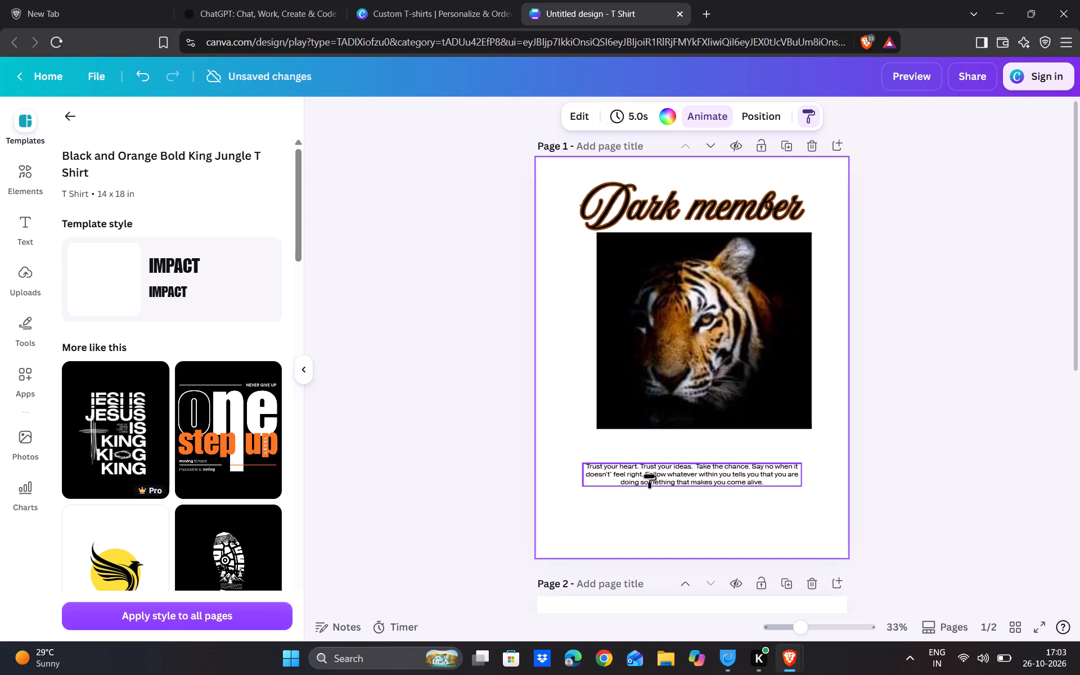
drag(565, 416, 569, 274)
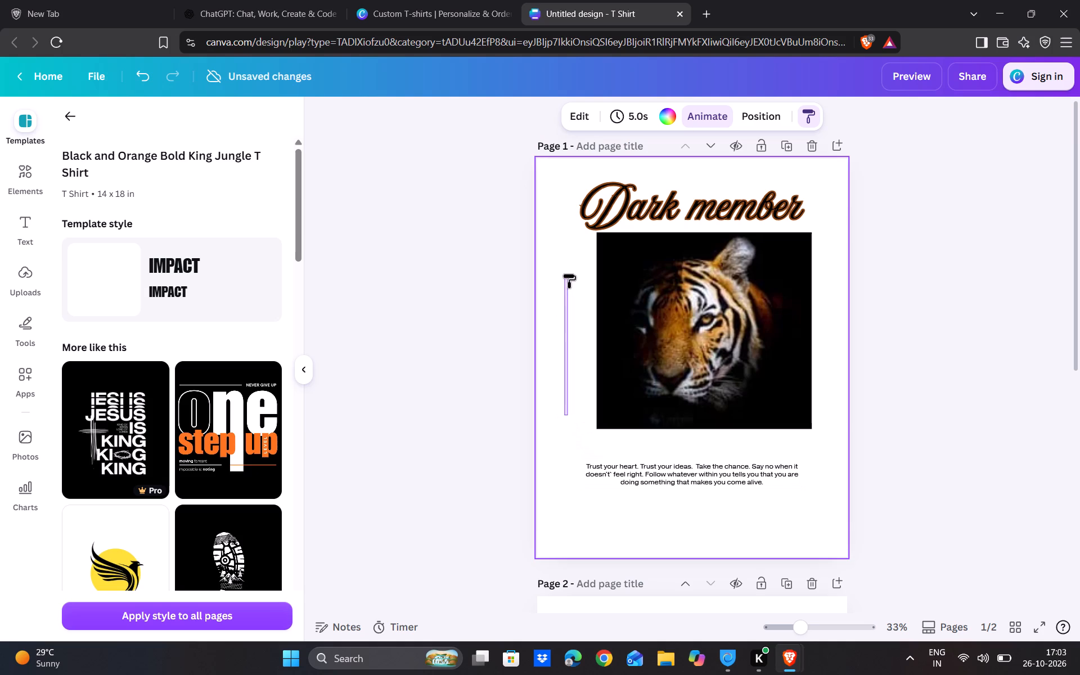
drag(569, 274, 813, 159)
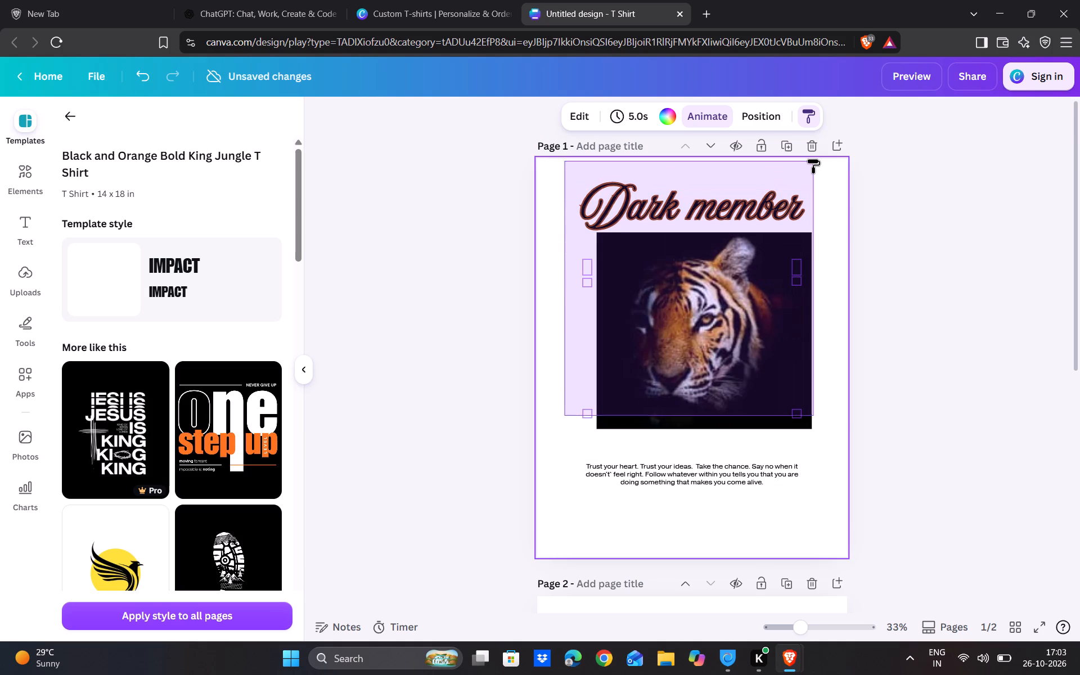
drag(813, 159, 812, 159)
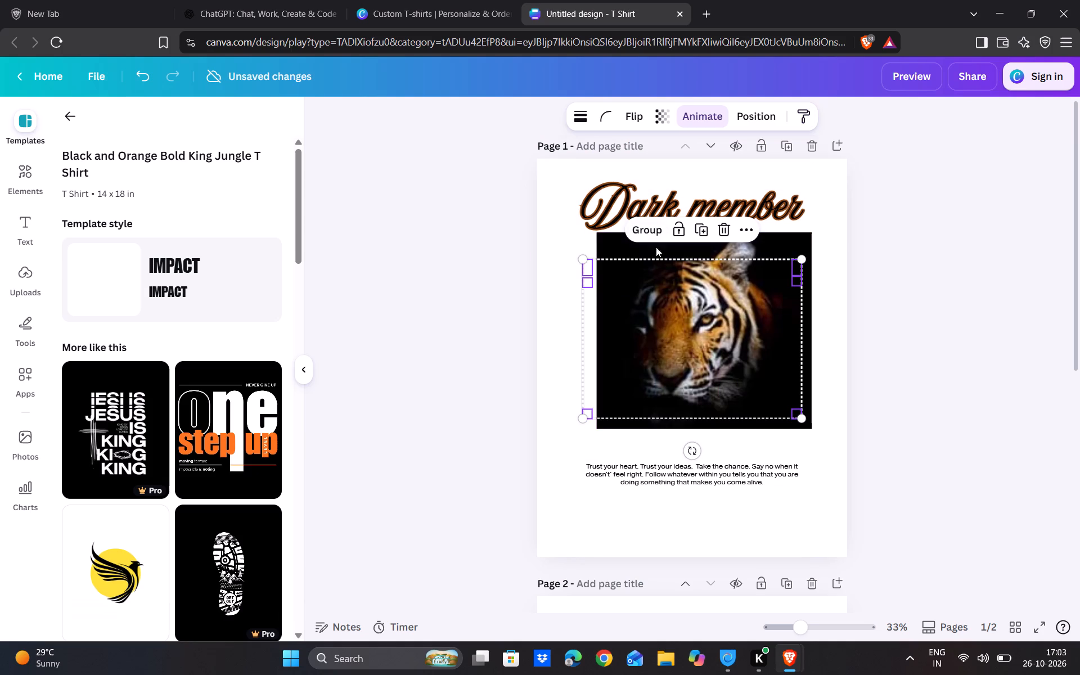
Delete the small white ornament just outside the tiger photo's upper-left edge on page 1.
click(586, 272)
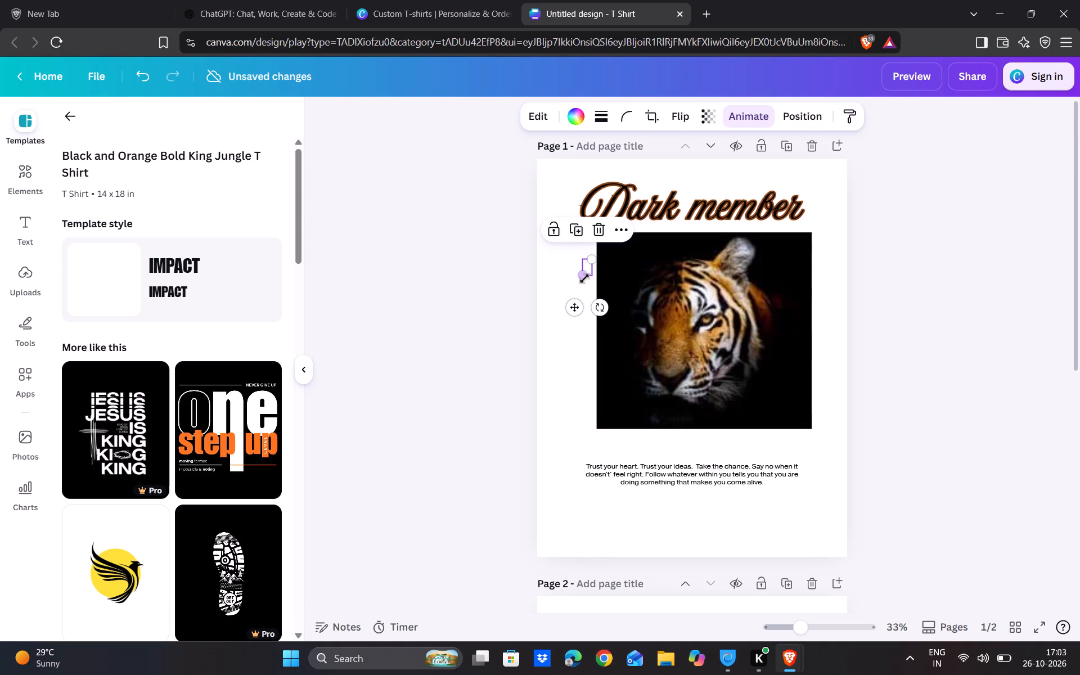
click(599, 233)
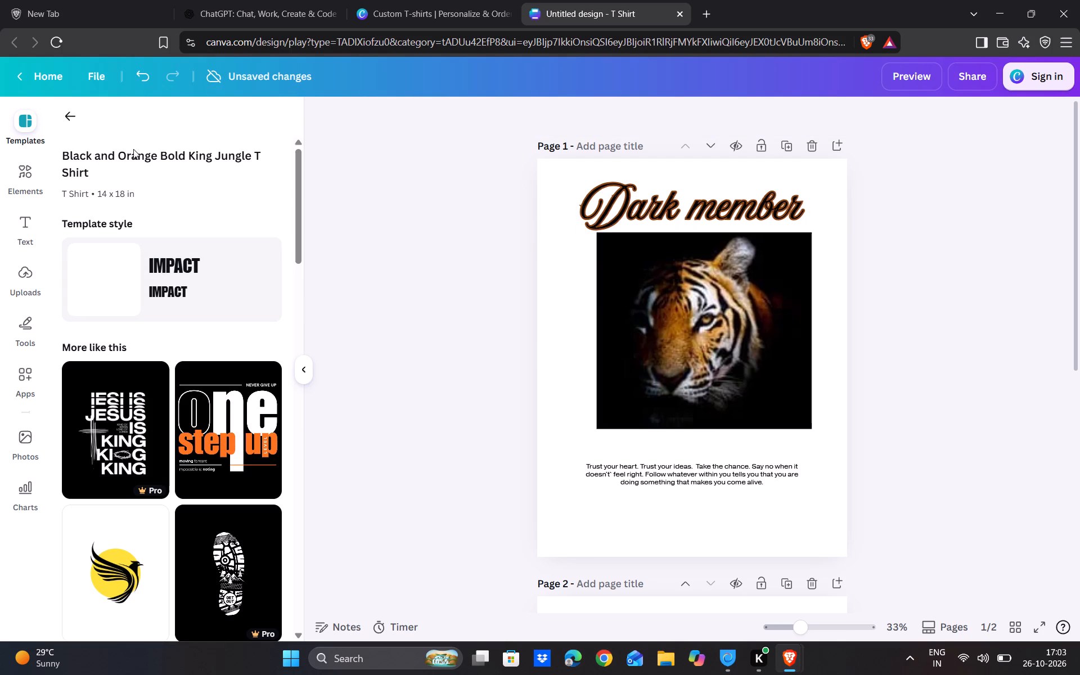
Examine both design pages and the suggested templates similar to the King Jungle T-shirt.
scroll(142, 200, up, 2)
scroll(538, 384, down, 7)
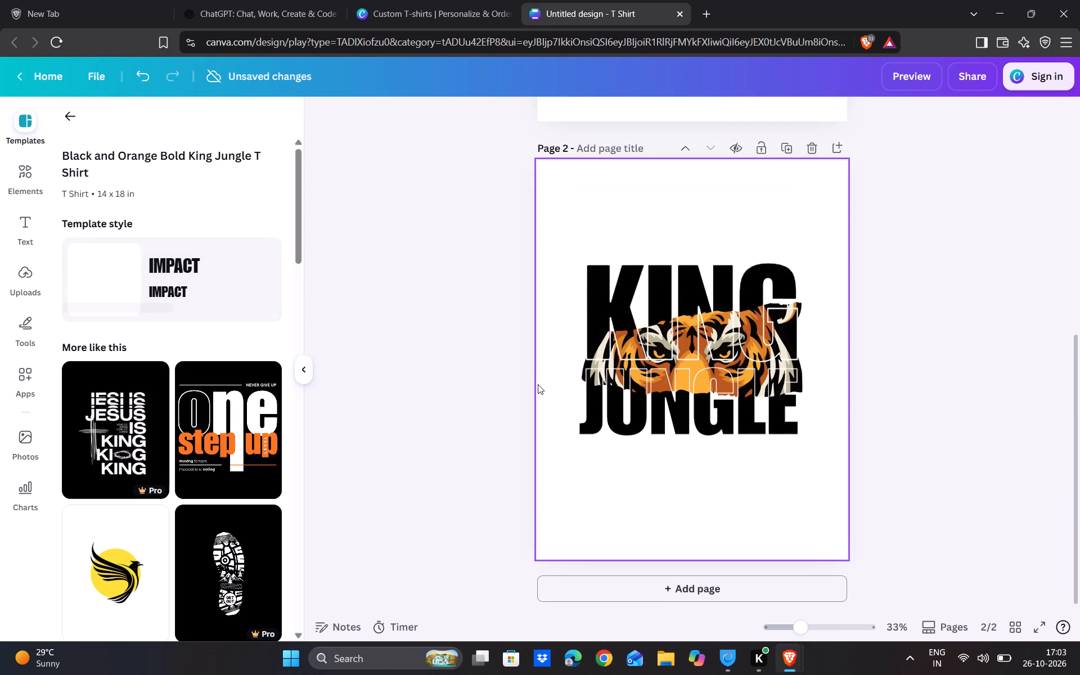
scroll(164, 506, down, 6)
scroll(164, 506, right, 11)
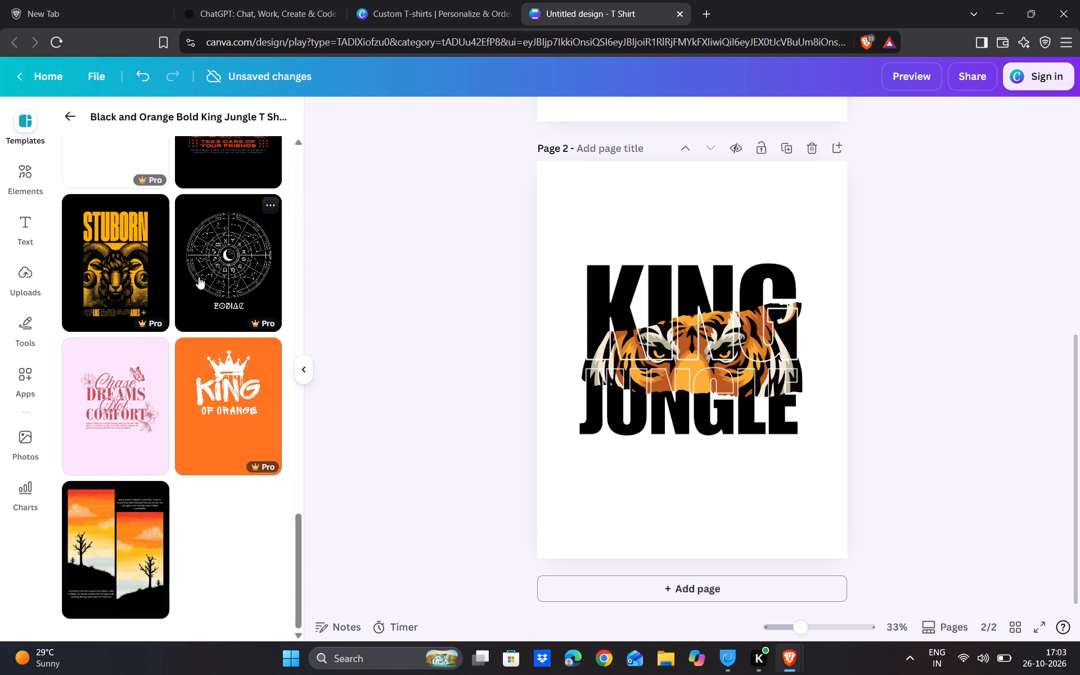
scroll(199, 277, up, 7)
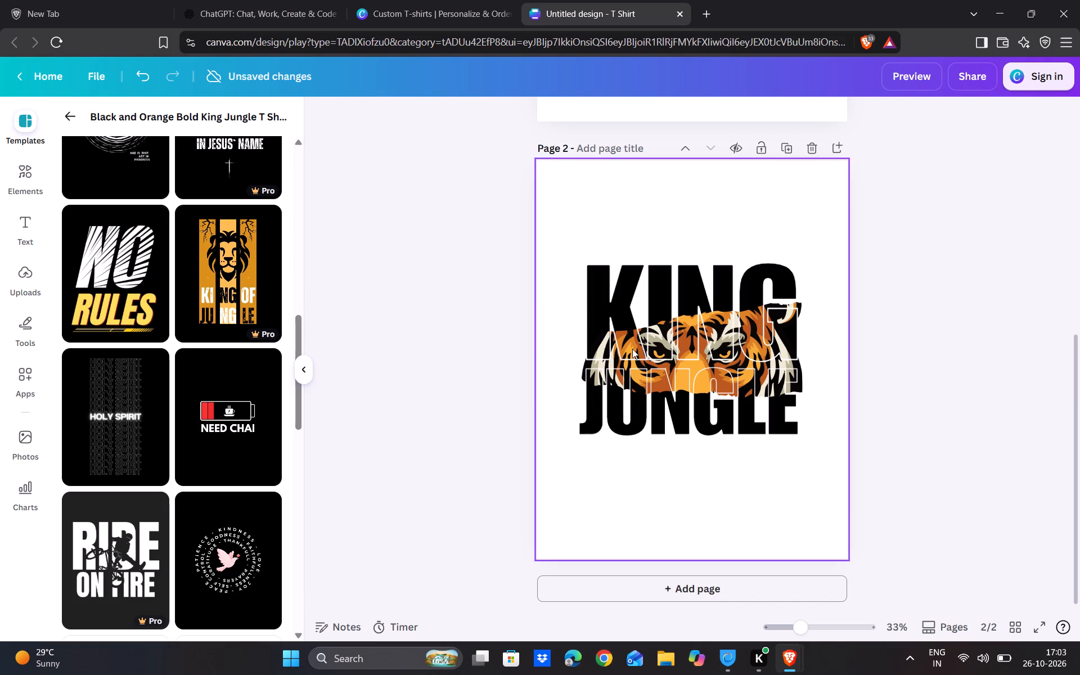
scroll(706, 290, up, 5)
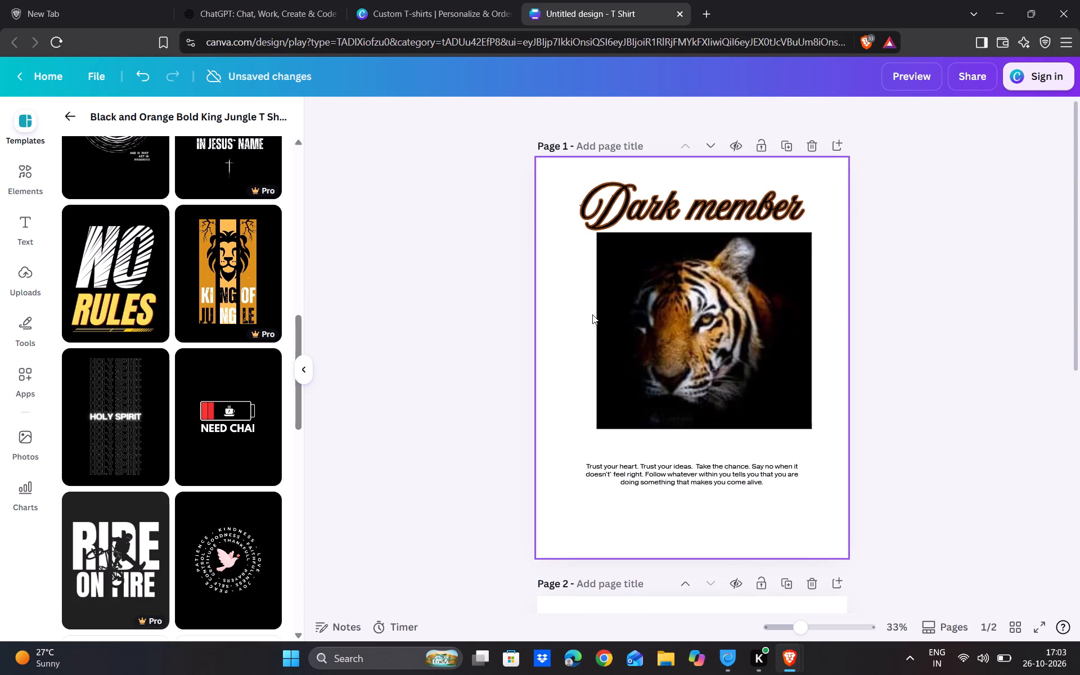
click(416, 0)
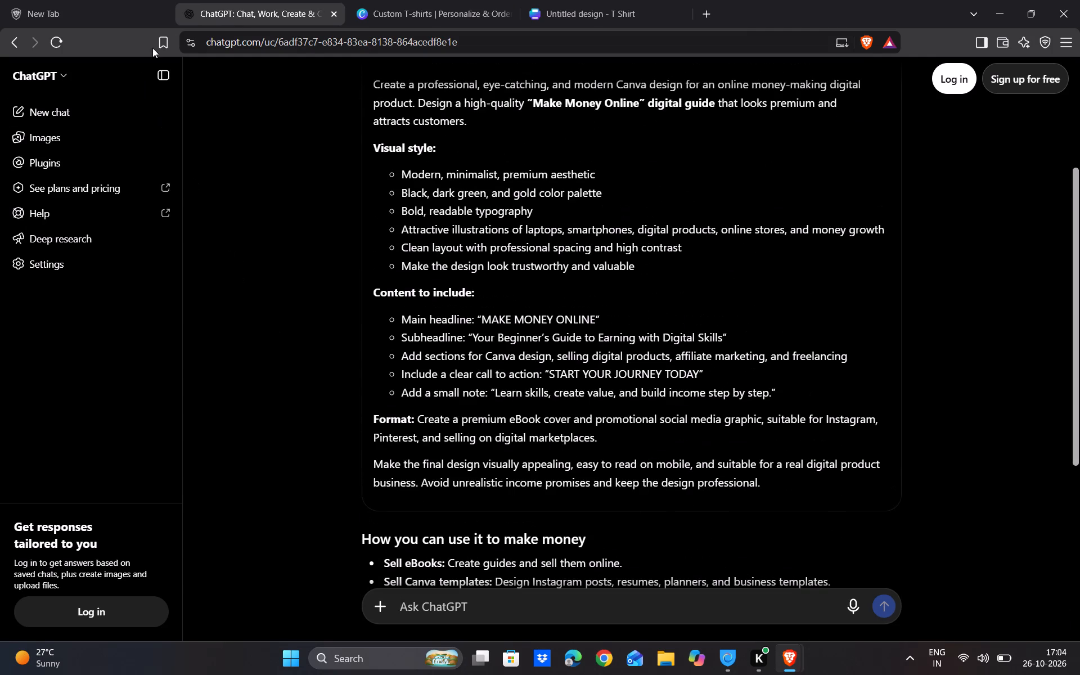
click(123, 0)
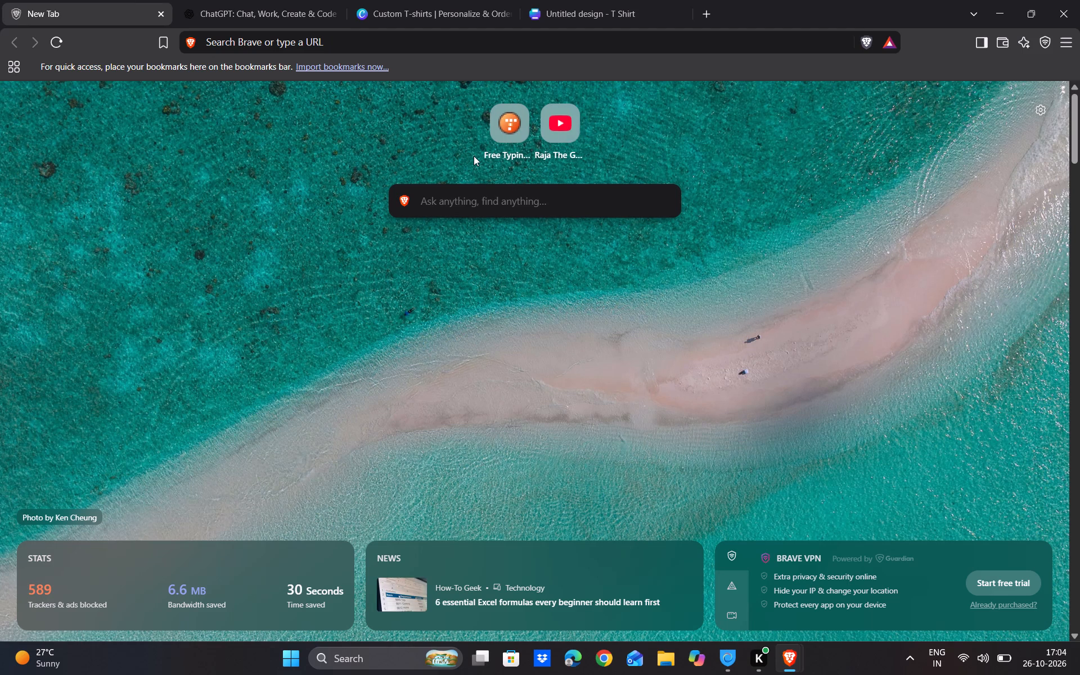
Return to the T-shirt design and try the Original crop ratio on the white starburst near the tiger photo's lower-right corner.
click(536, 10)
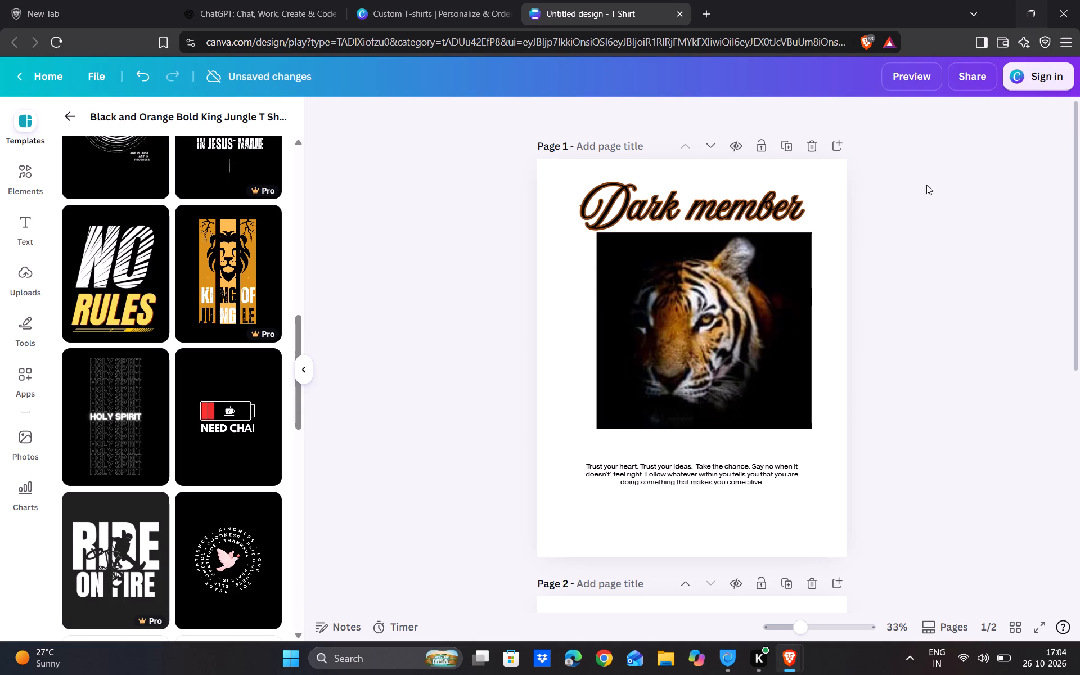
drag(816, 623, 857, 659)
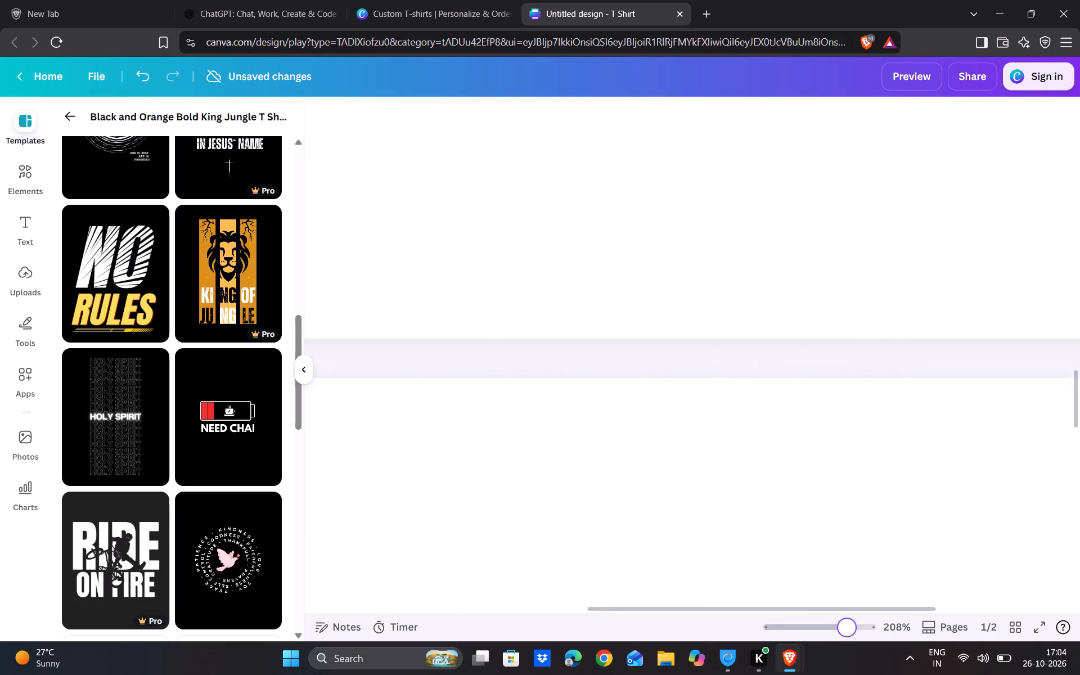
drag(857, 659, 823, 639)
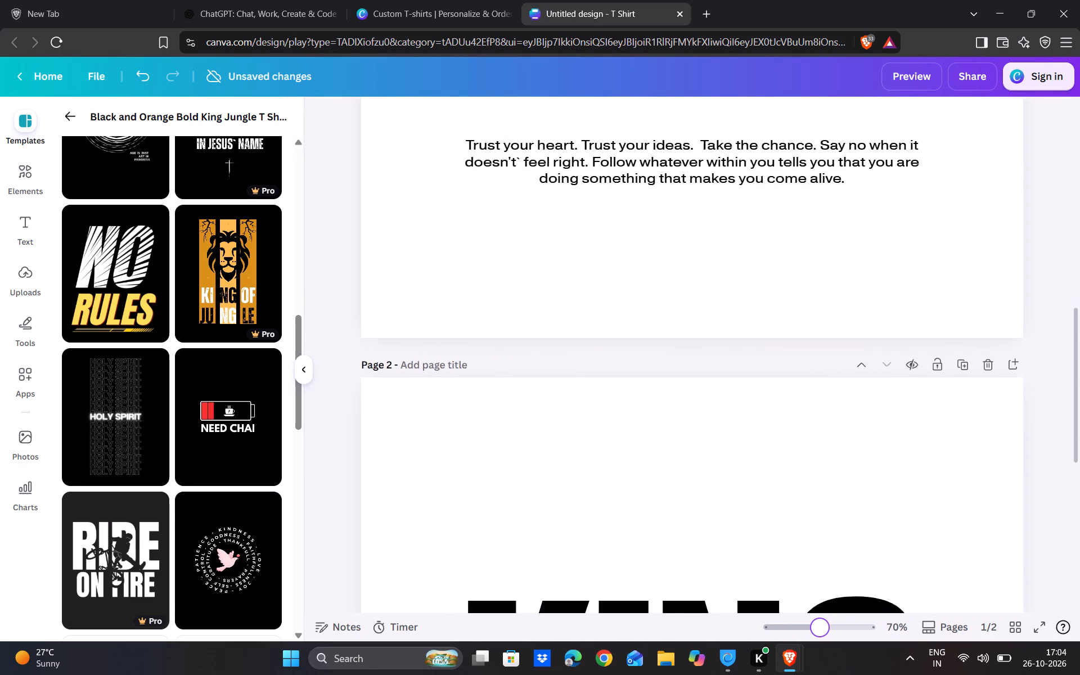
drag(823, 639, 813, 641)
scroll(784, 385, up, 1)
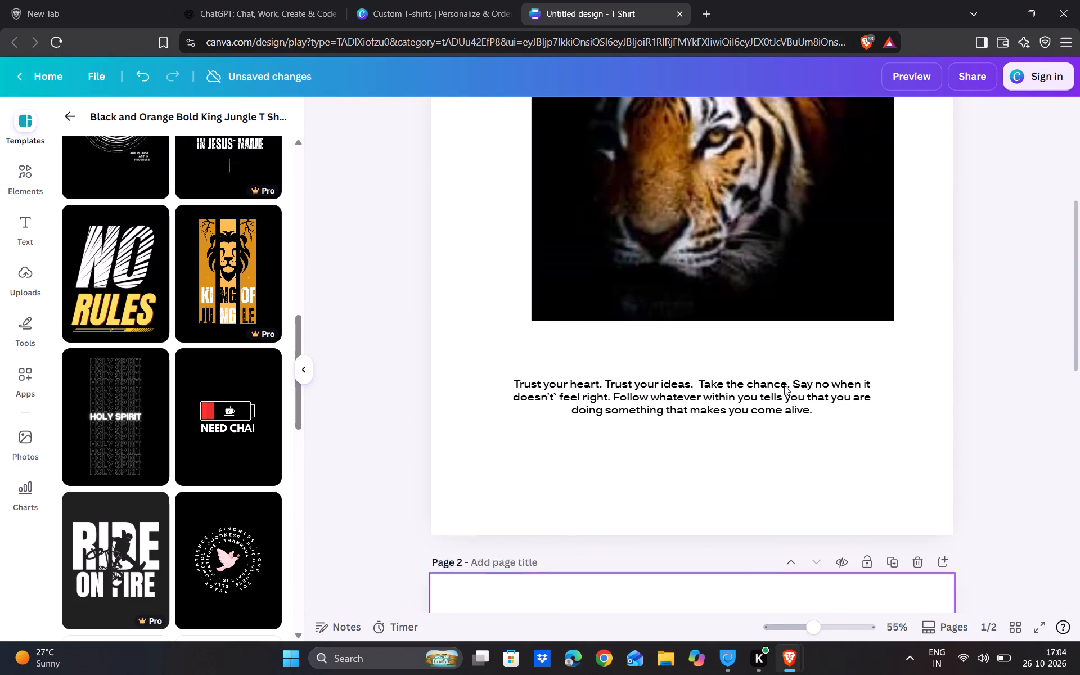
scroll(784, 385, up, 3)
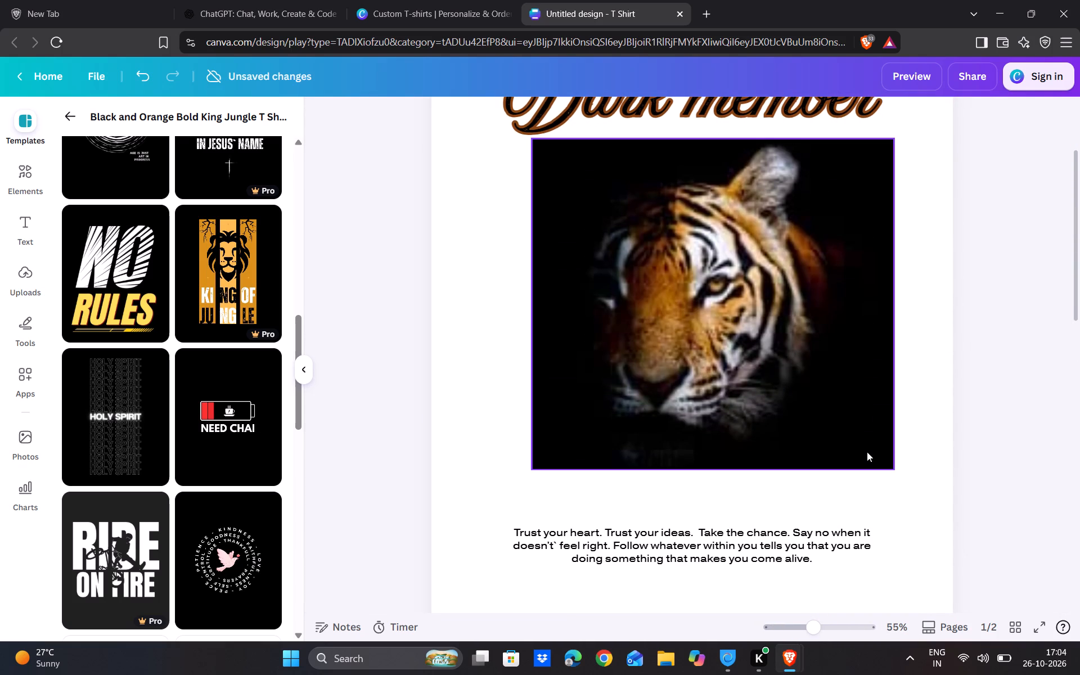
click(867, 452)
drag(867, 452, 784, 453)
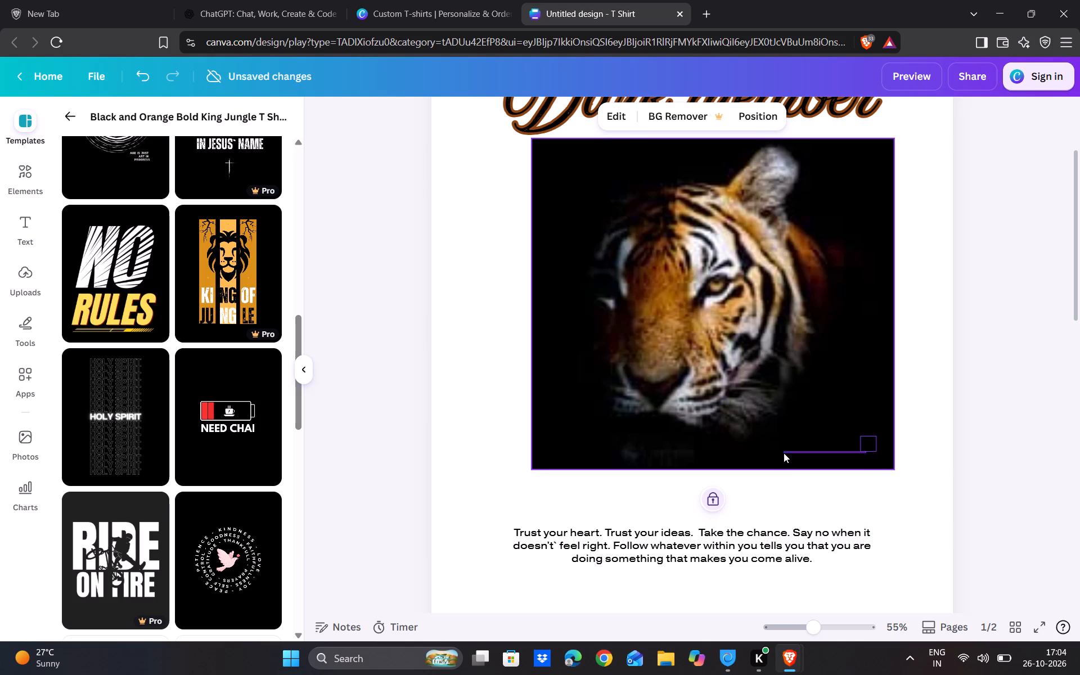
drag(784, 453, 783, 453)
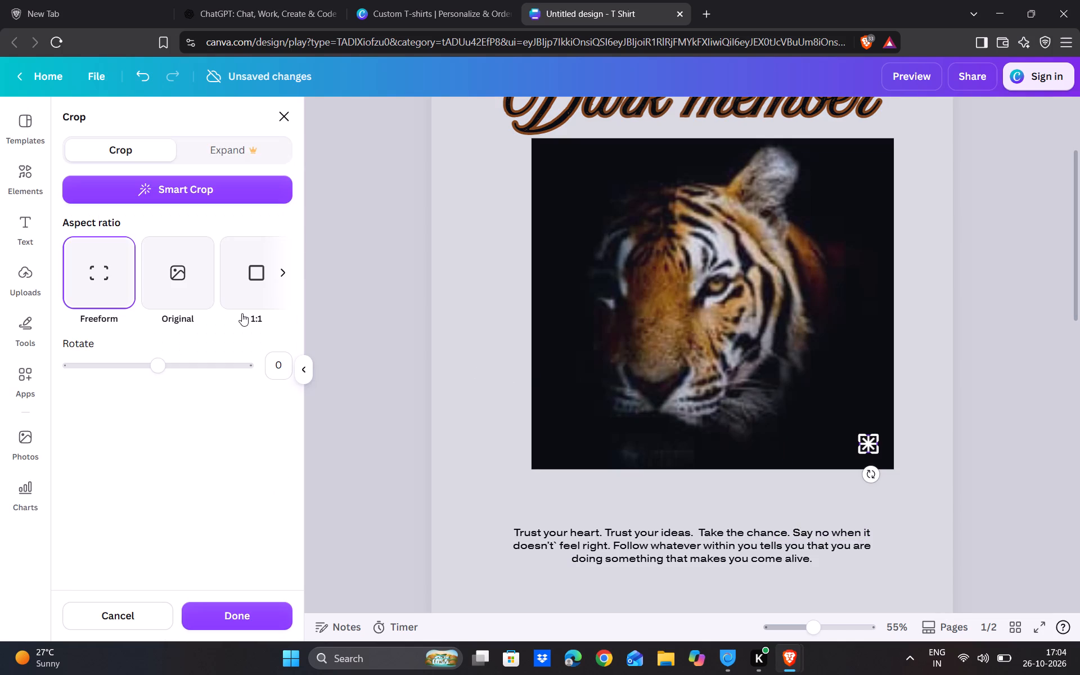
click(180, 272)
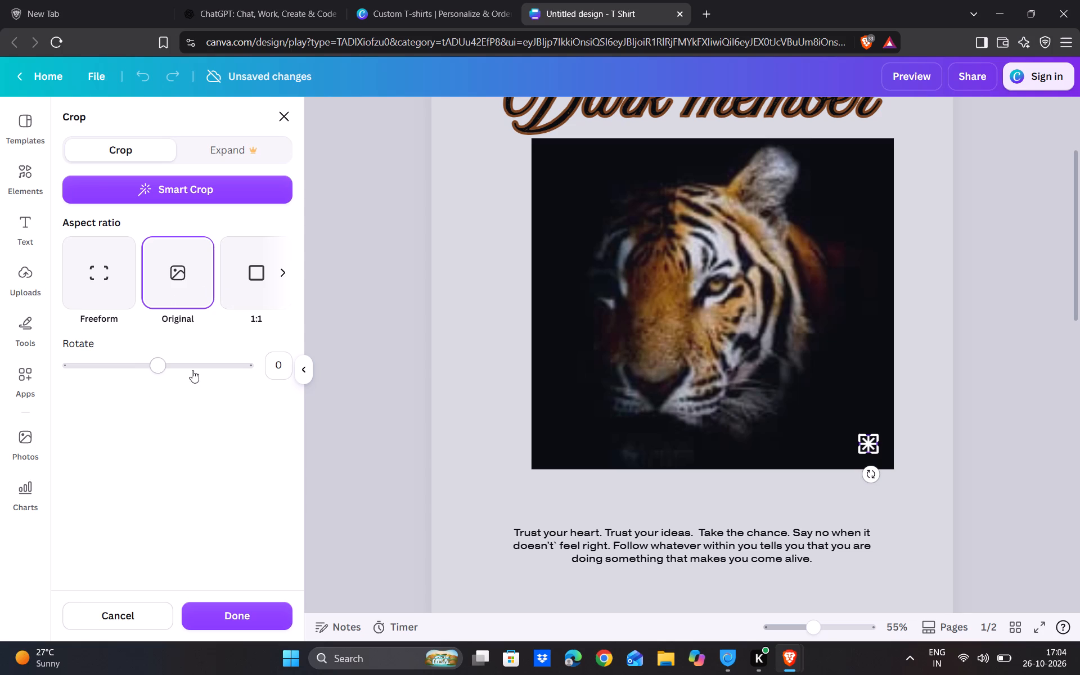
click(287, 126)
Select page 1, copy its style, and check its layer list.
scroll(203, 190, up, 4)
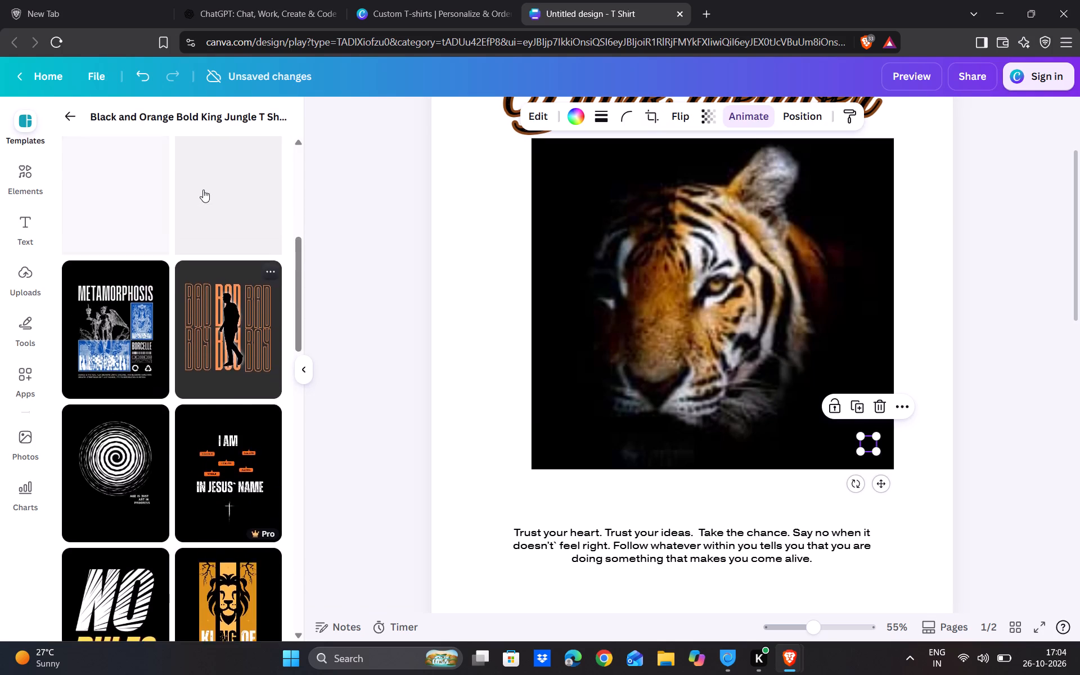
scroll(203, 190, up, 2)
click(515, 175)
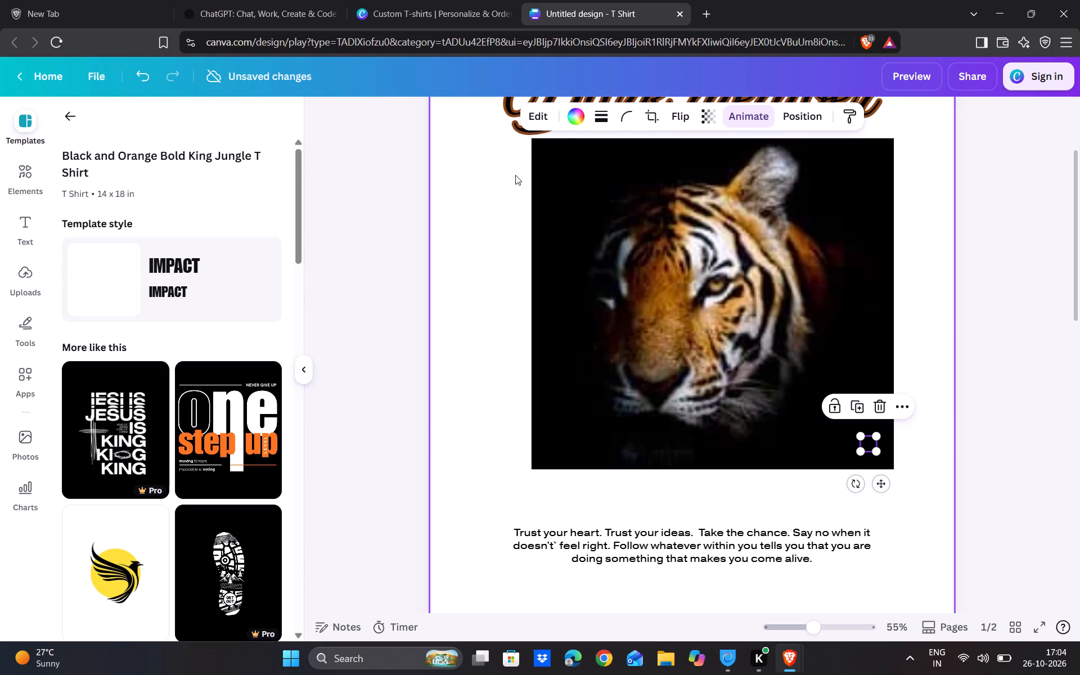
scroll(491, 172, up, 2)
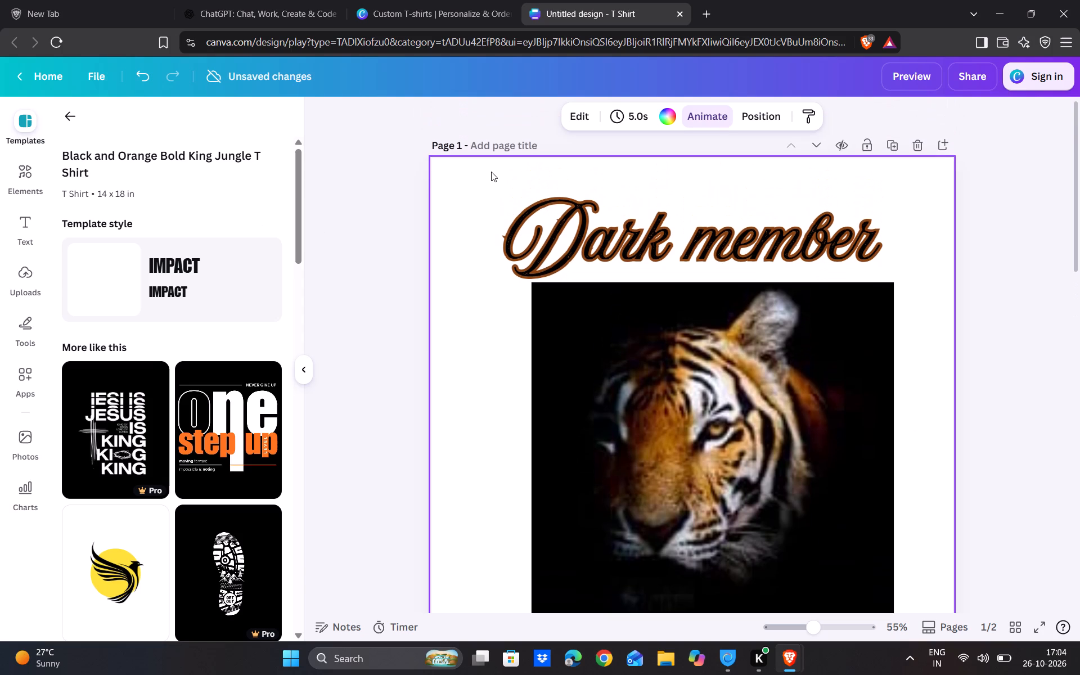
click(491, 172)
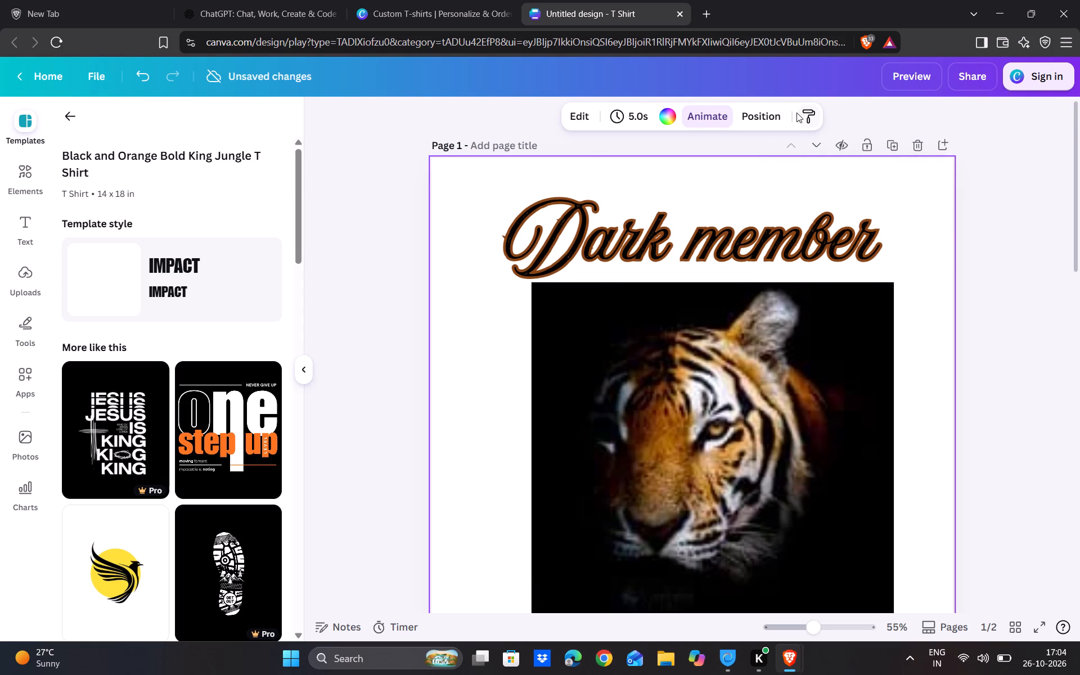
click(811, 115)
click(773, 118)
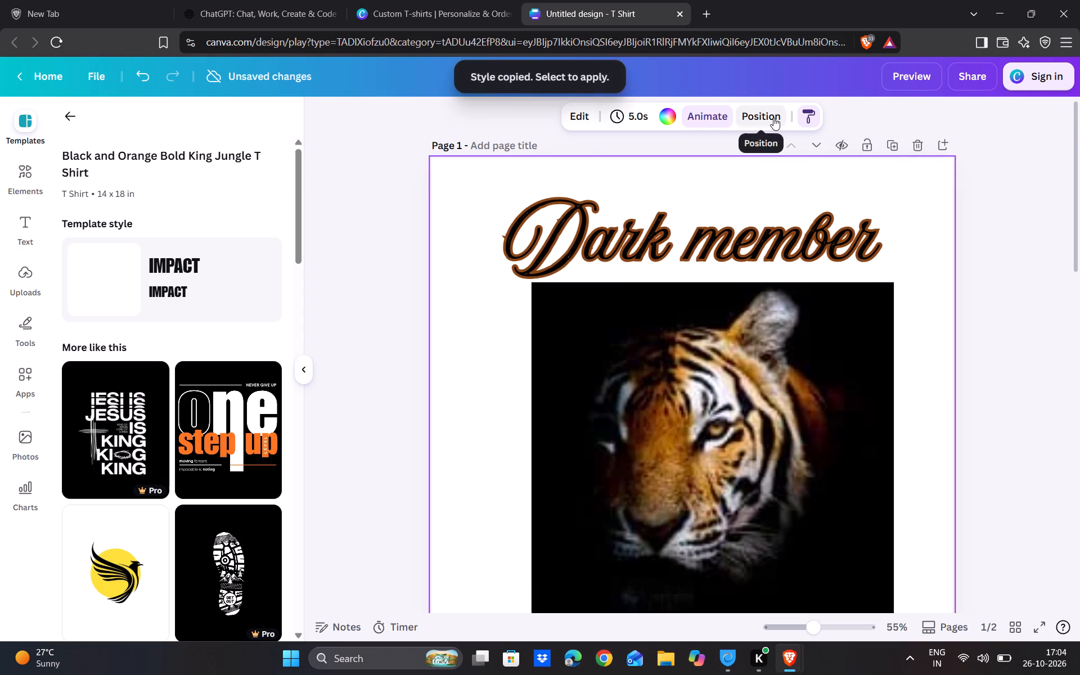
click(809, 116)
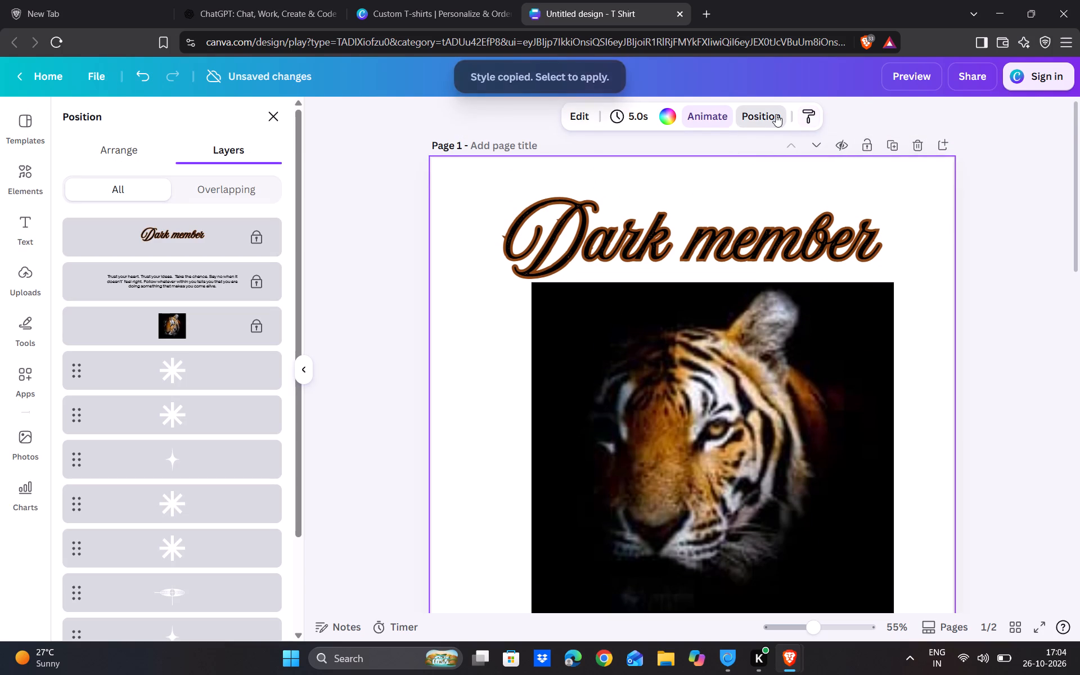
click(769, 114)
Check page 1's timing setting and repeatedly preview its Pop page animation.
click(614, 125)
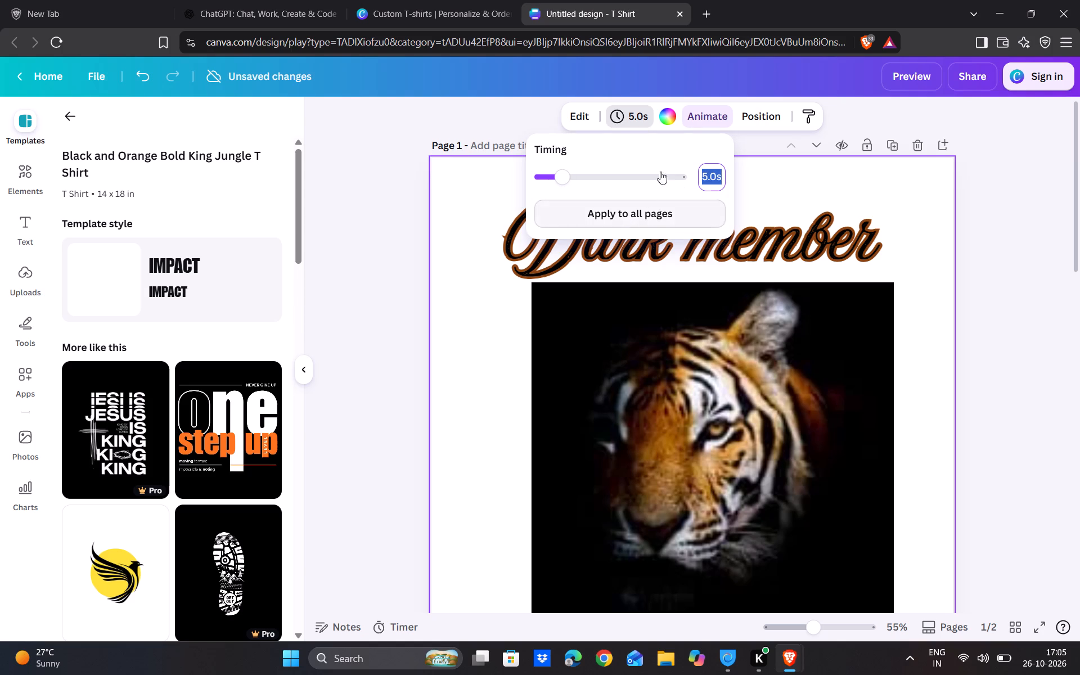
click(699, 116)
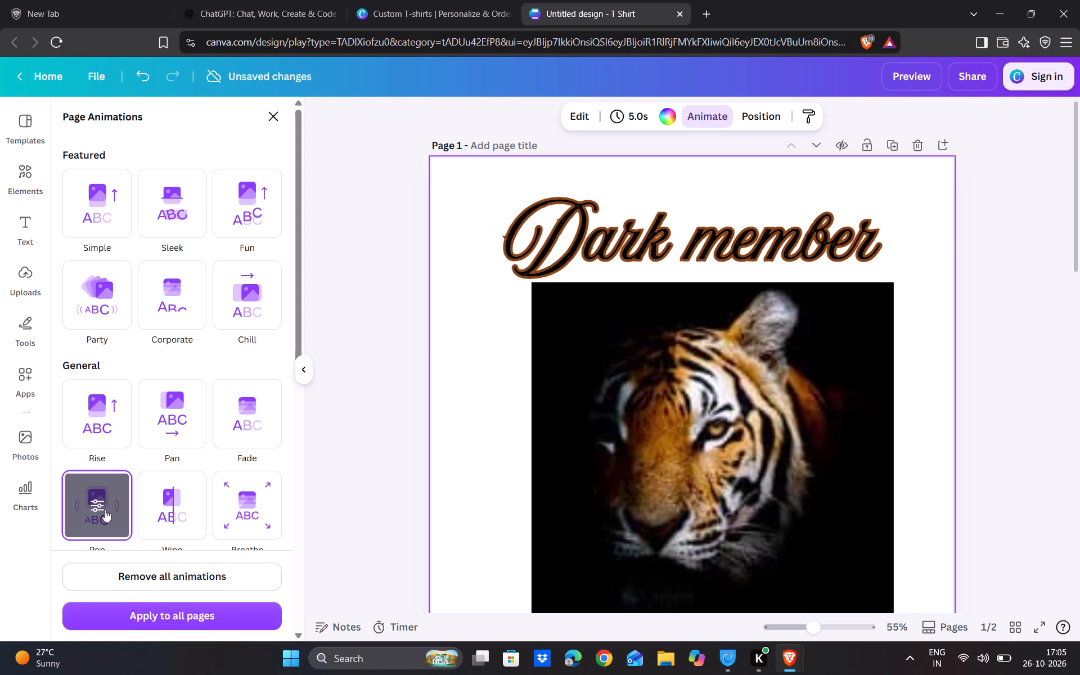
click(75, 501)
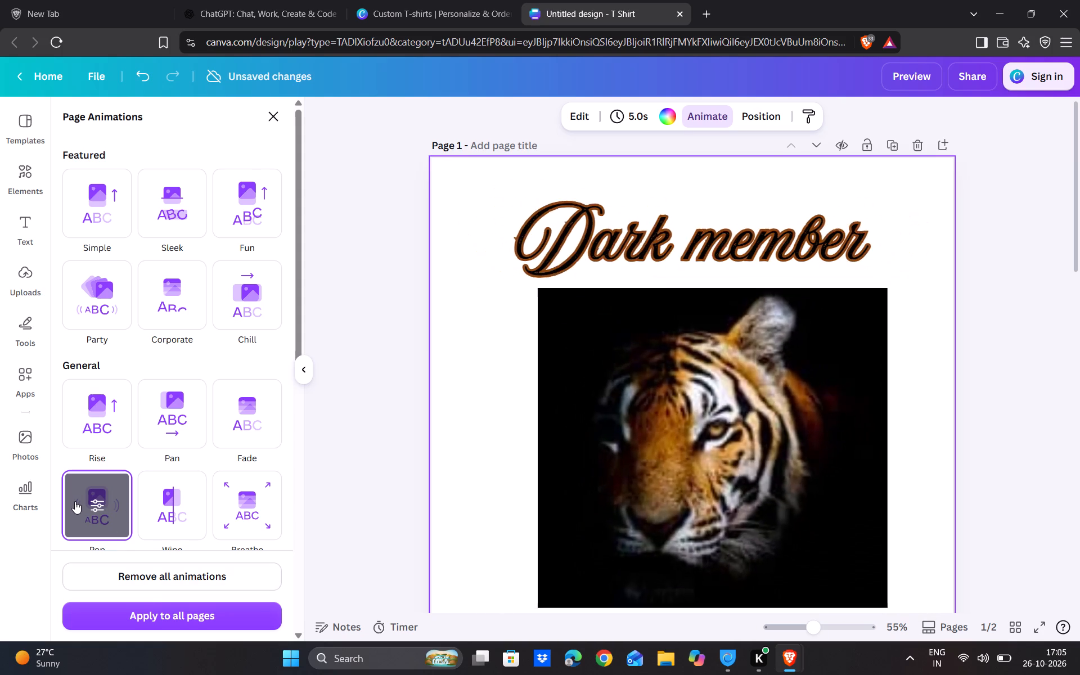
click(75, 501)
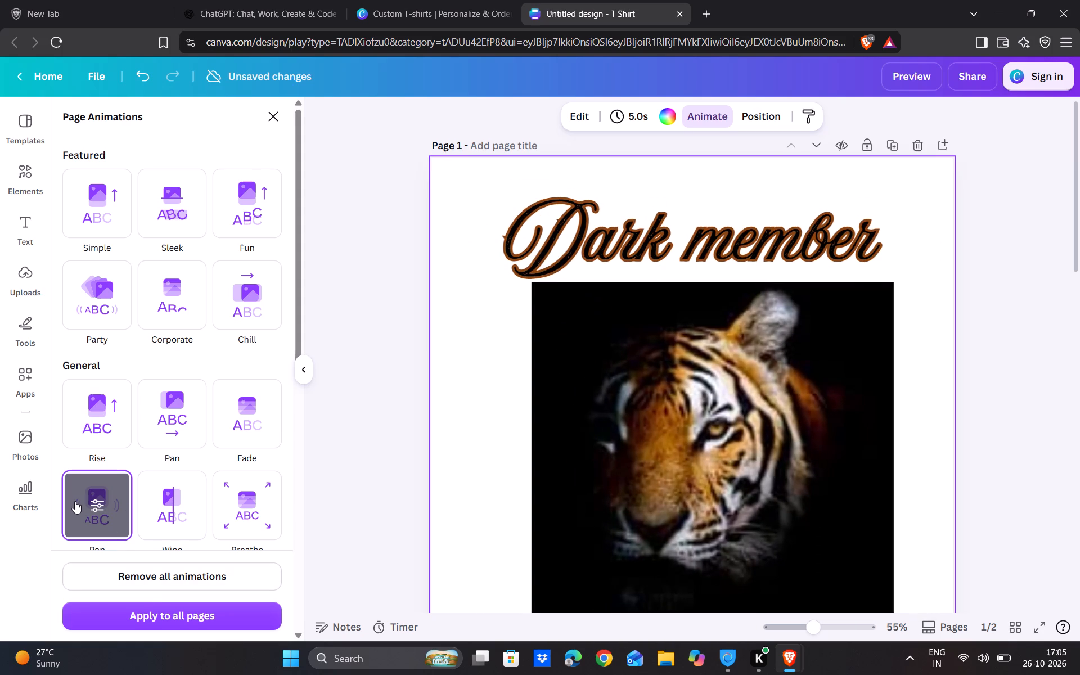
click(75, 501)
click(75, 501)
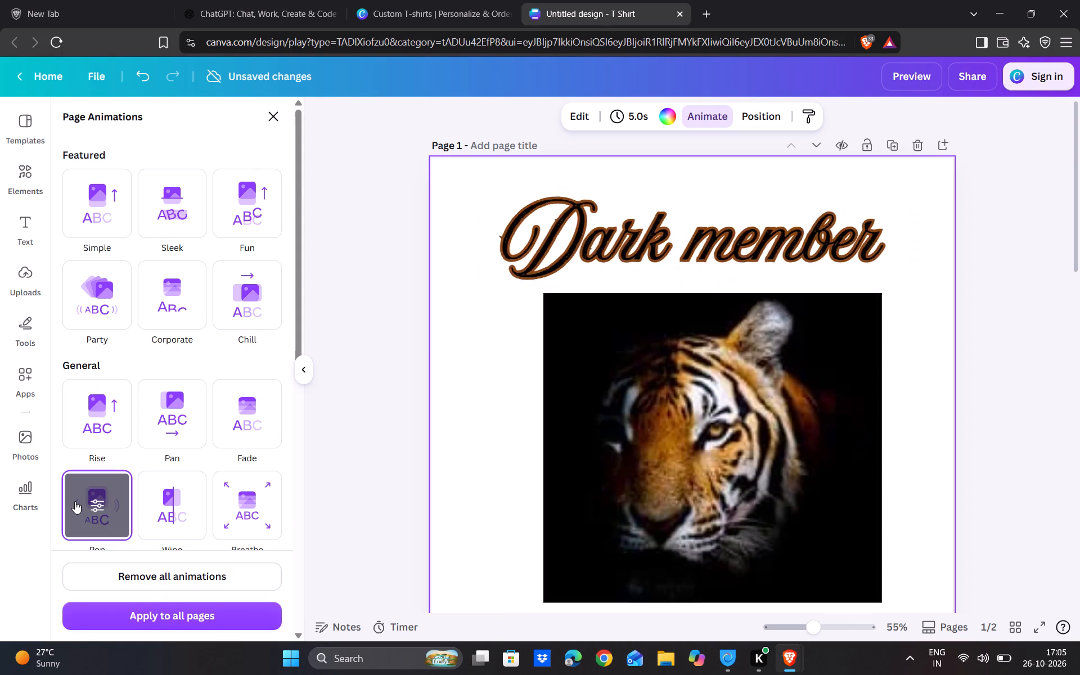
click(75, 501)
click(75, 501)
triple_click(75, 501)
click(75, 501)
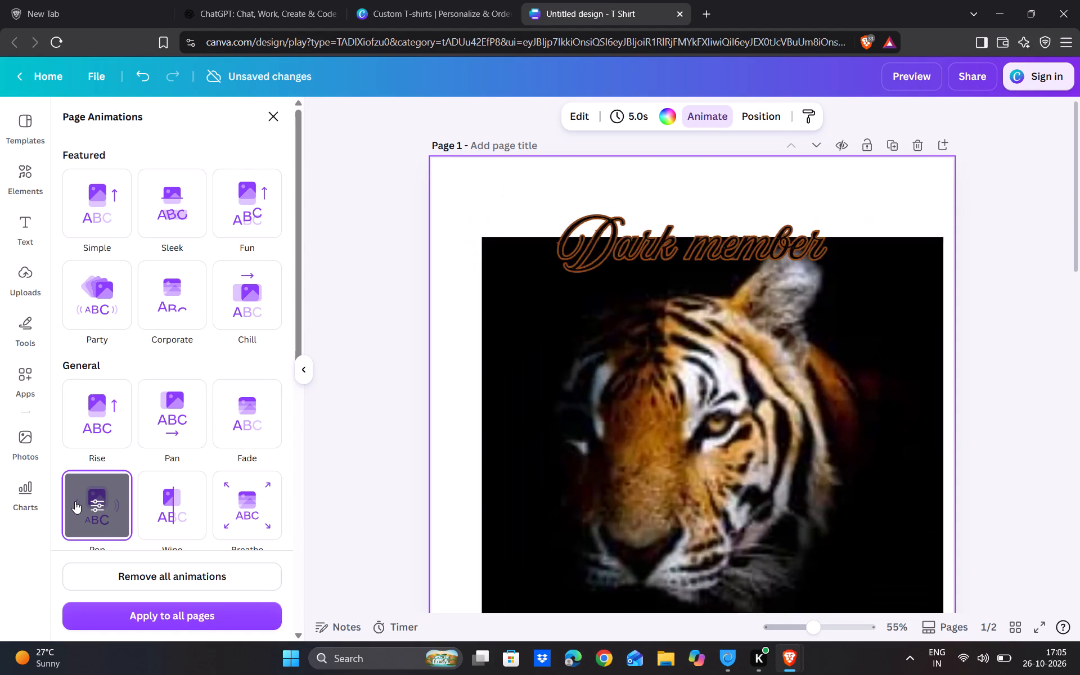
Add a rounded square and a circle from the basic shapes over the tiger photo on page 1.
click(47, 186)
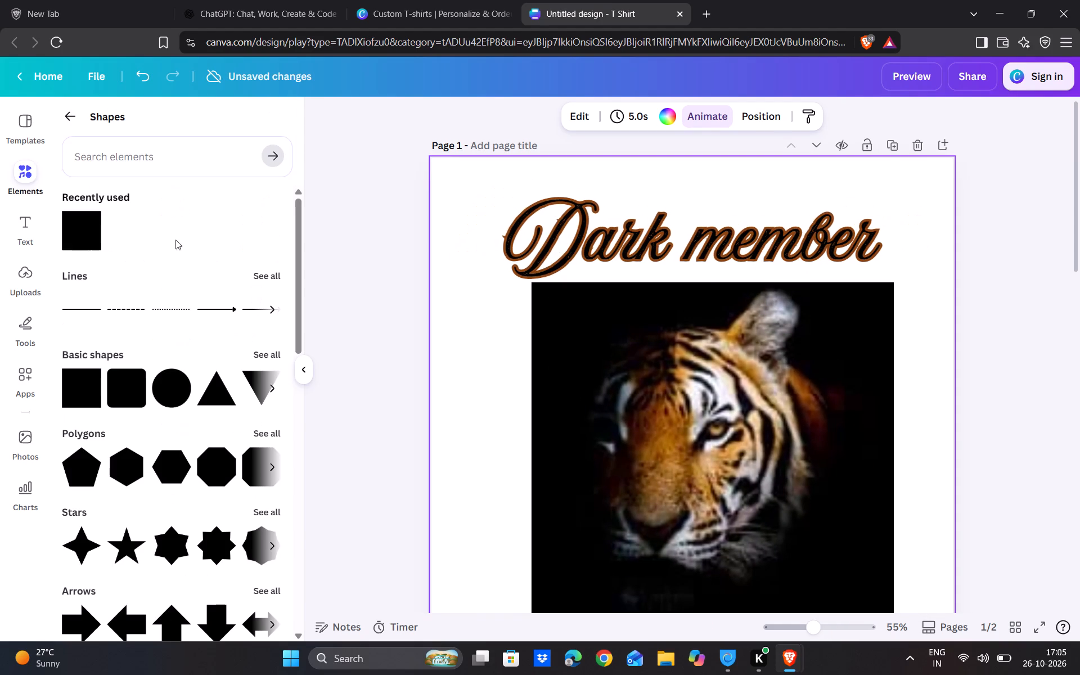
click(84, 227)
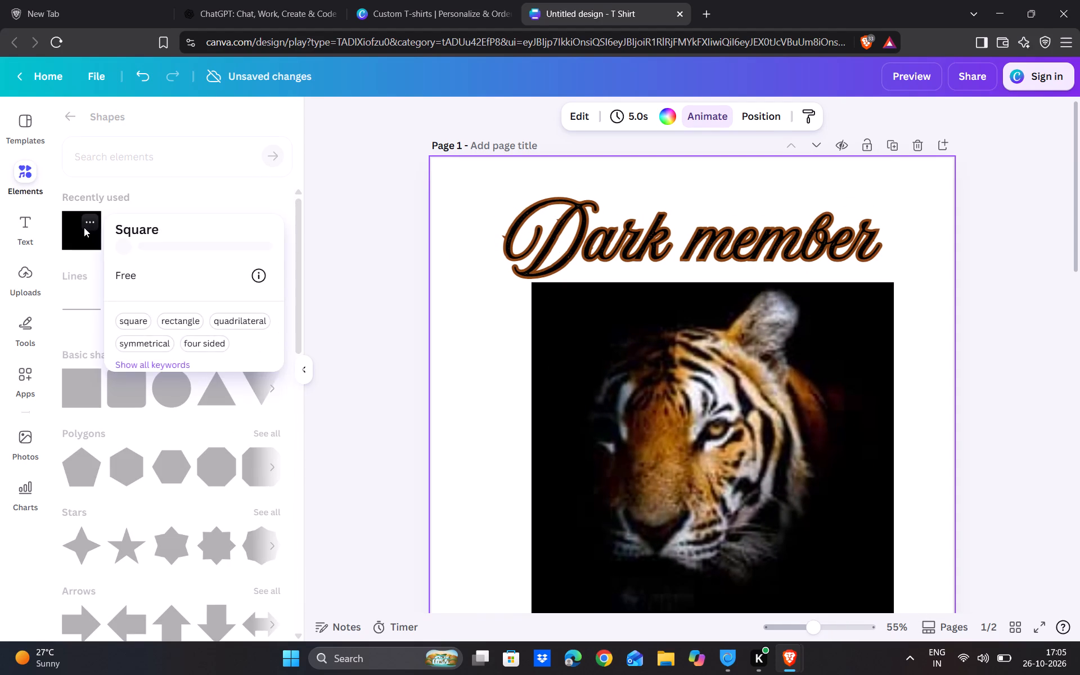
click(142, 196)
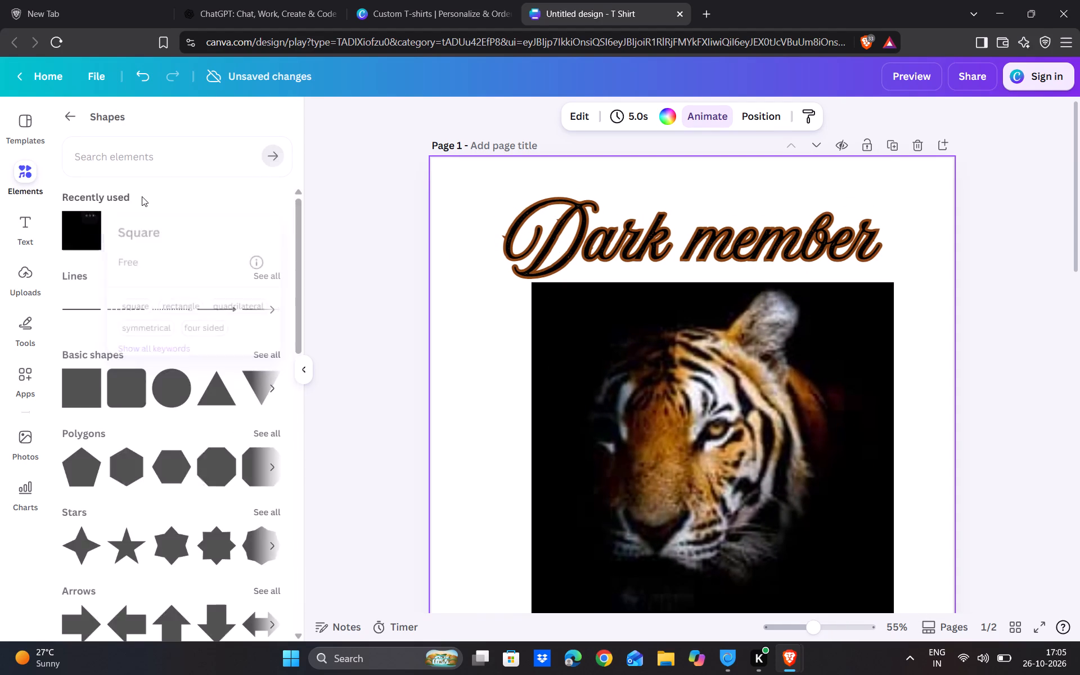
click(141, 394)
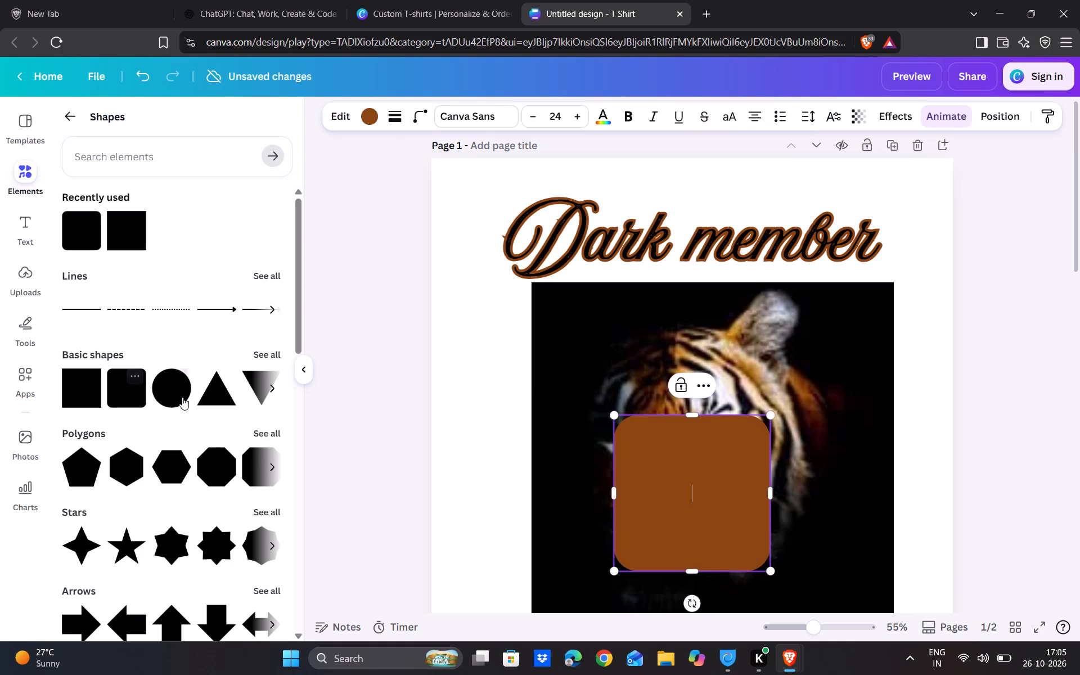
click(182, 397)
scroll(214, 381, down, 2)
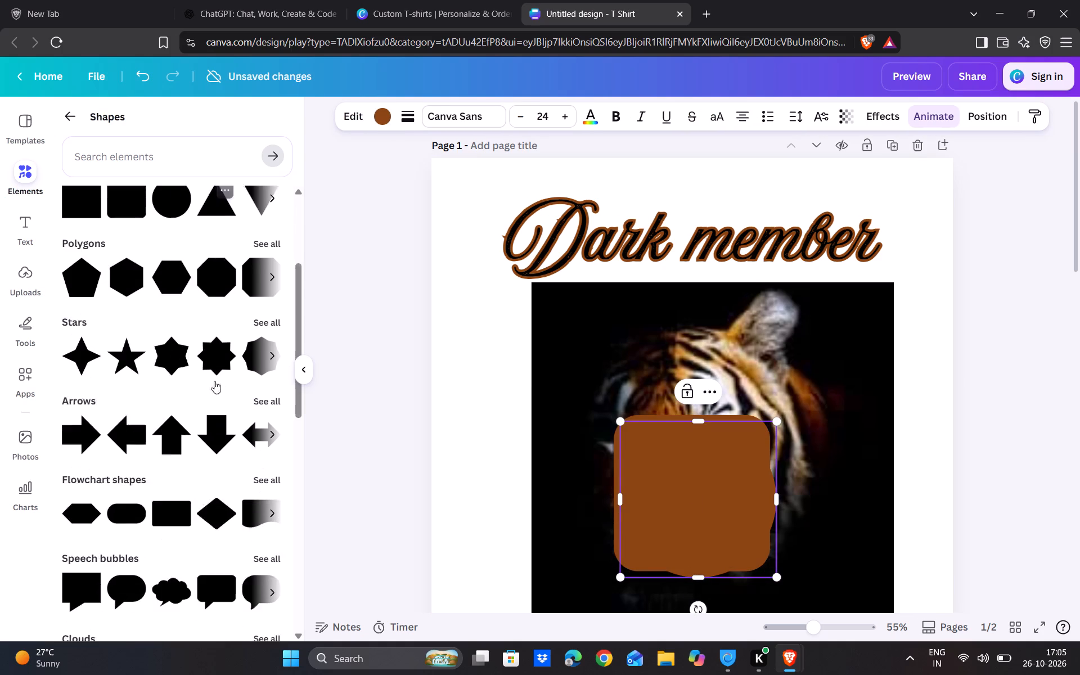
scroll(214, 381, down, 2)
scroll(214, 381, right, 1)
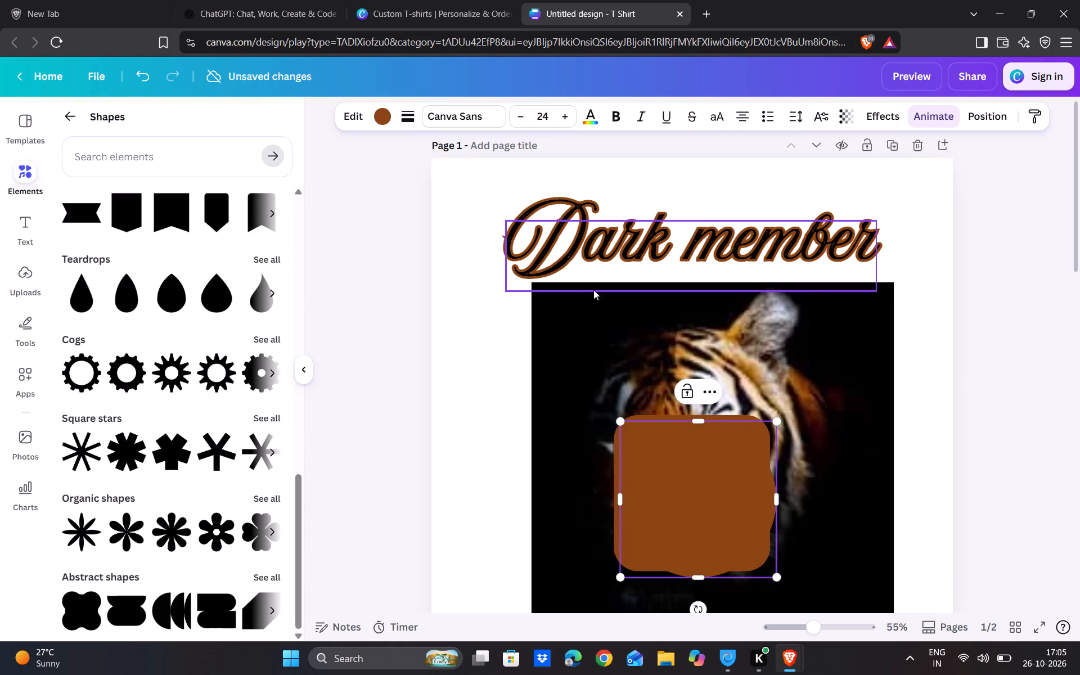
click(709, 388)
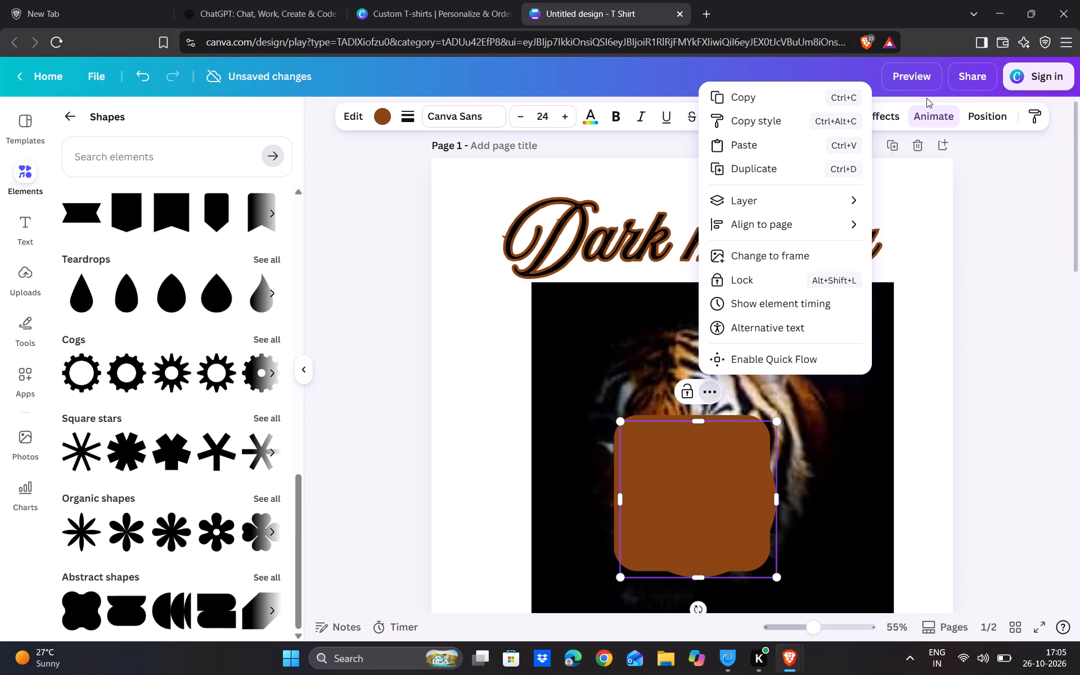
Close the browser window containing the T-shirt design and leave the site with its changes unsaved.
click(1079, 1)
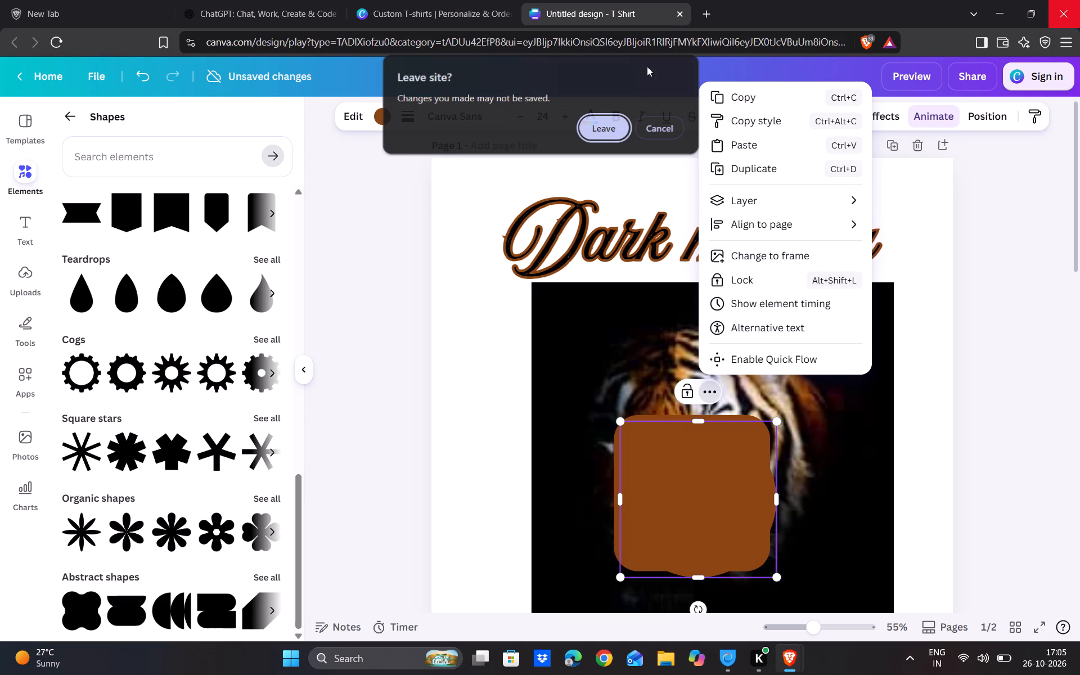
click(616, 135)
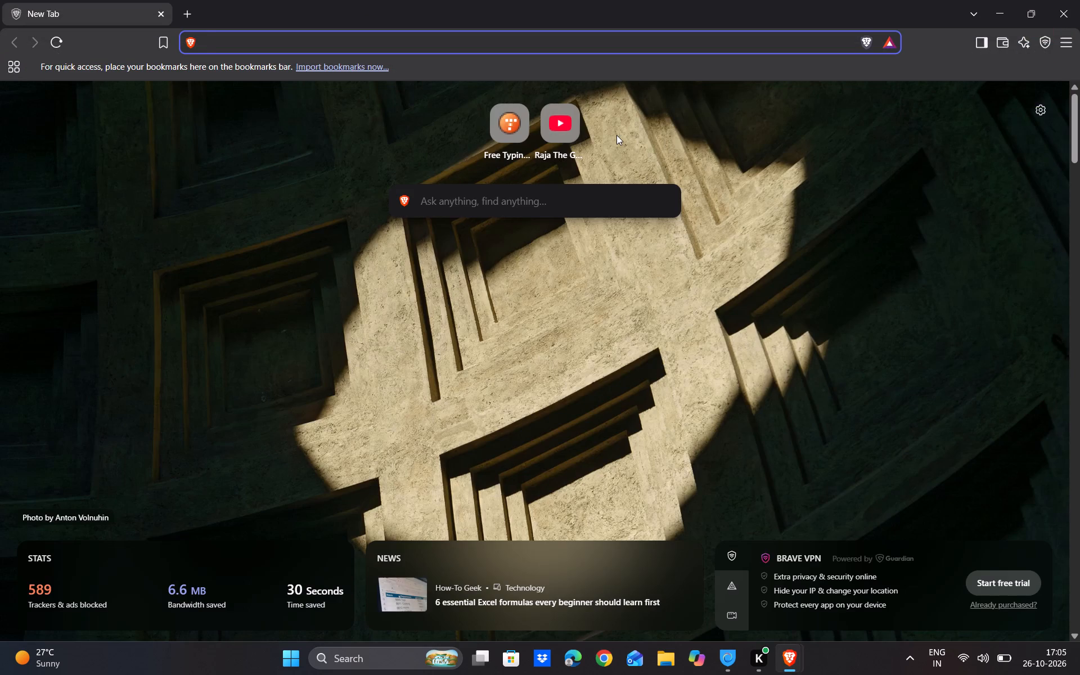